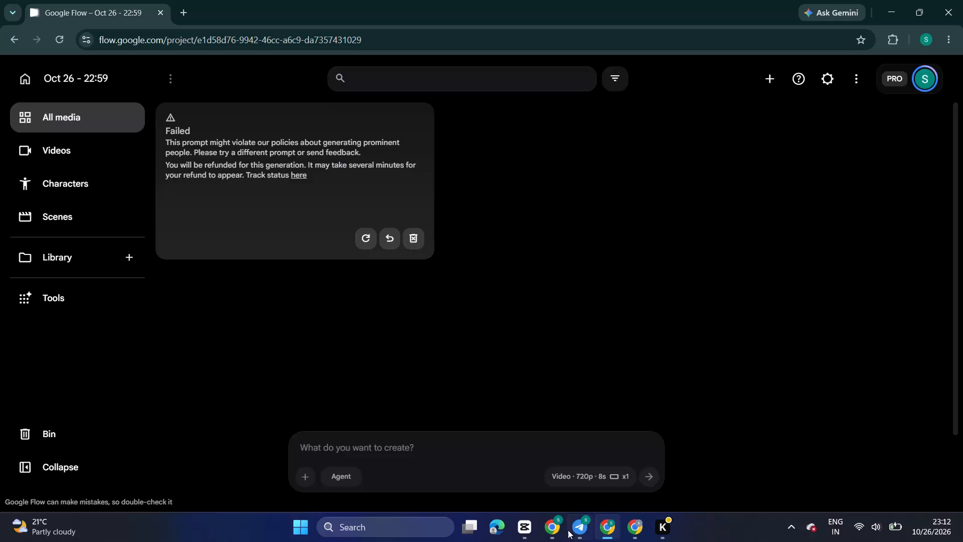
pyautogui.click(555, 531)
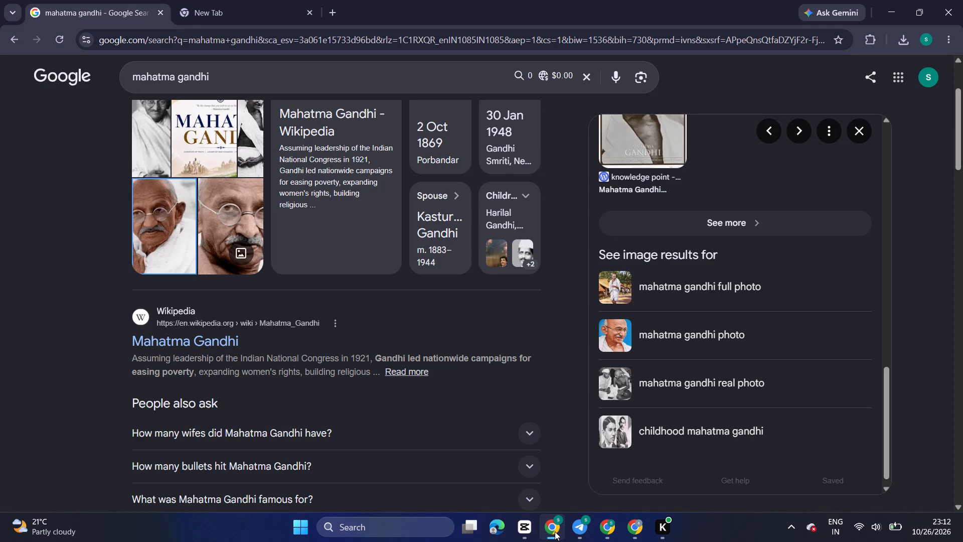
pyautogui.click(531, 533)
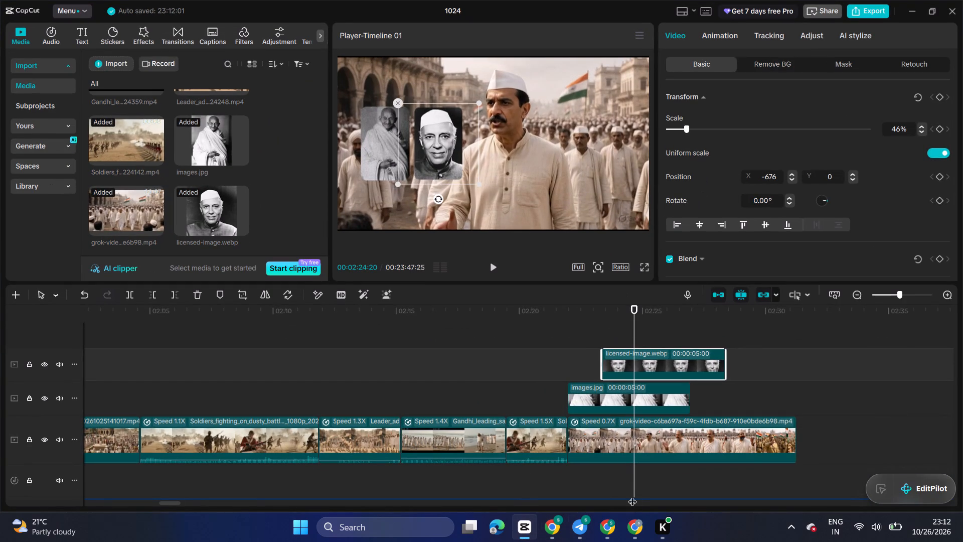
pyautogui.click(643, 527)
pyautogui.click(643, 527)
# Play back the timeline between about 02:23 and 02:25 to check the Gandhi and Nehru portrait overlays against the narration.
pyautogui.click(622, 331)
pyautogui.moveTo(622, 331); pyautogui.dragTo(618, 330)
pyautogui.moveTo(618, 330); pyautogui.dragTo(598, 330)
pyautogui.scroll(-4, 599, 334)
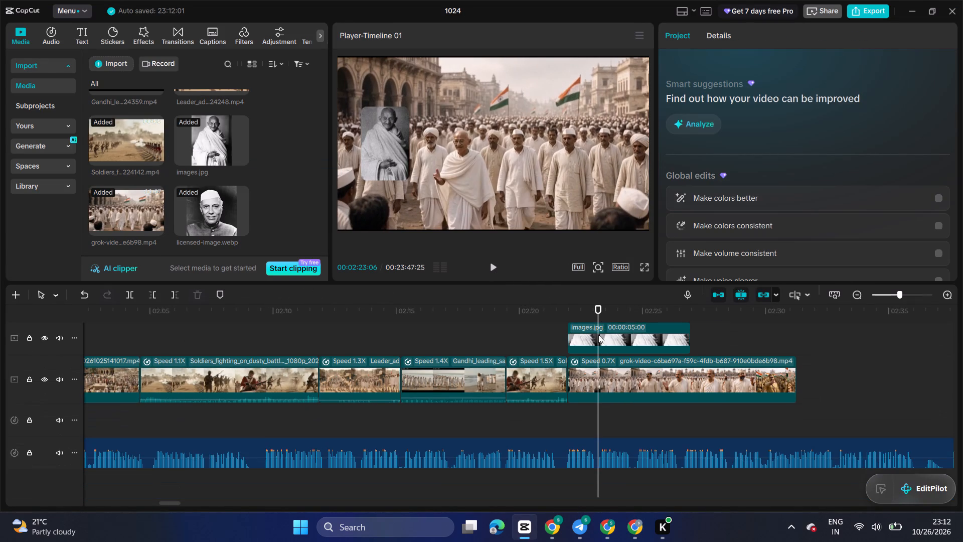
pyautogui.click(494, 264)
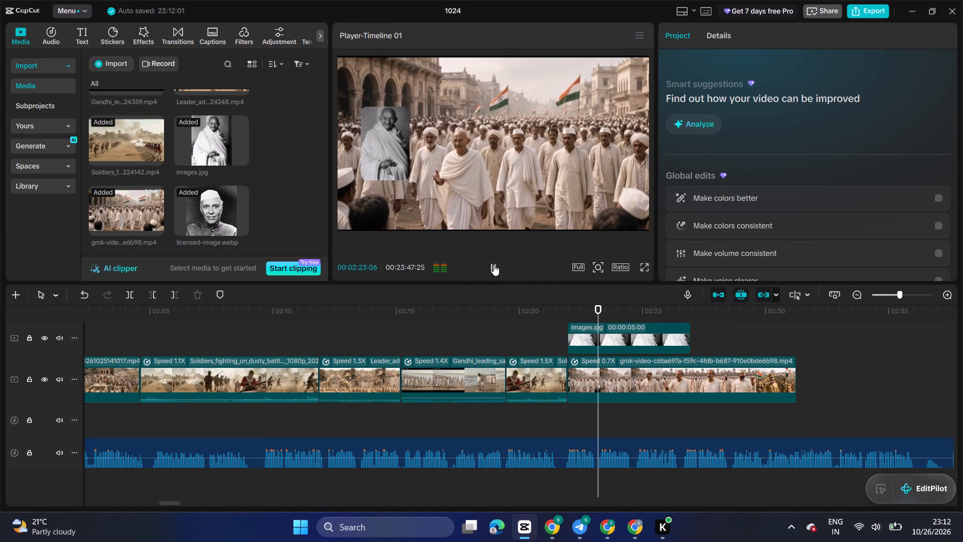
pyautogui.click(494, 264)
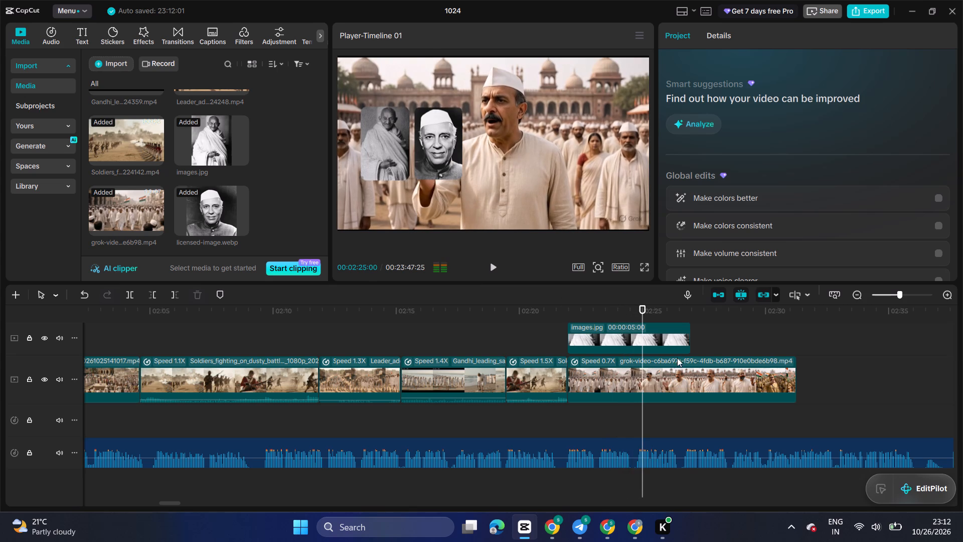
pyautogui.scroll(6, 671, 401)
pyautogui.moveTo(640, 338); pyautogui.dragTo(634, 333)
pyautogui.scroll(-2, 634, 333)
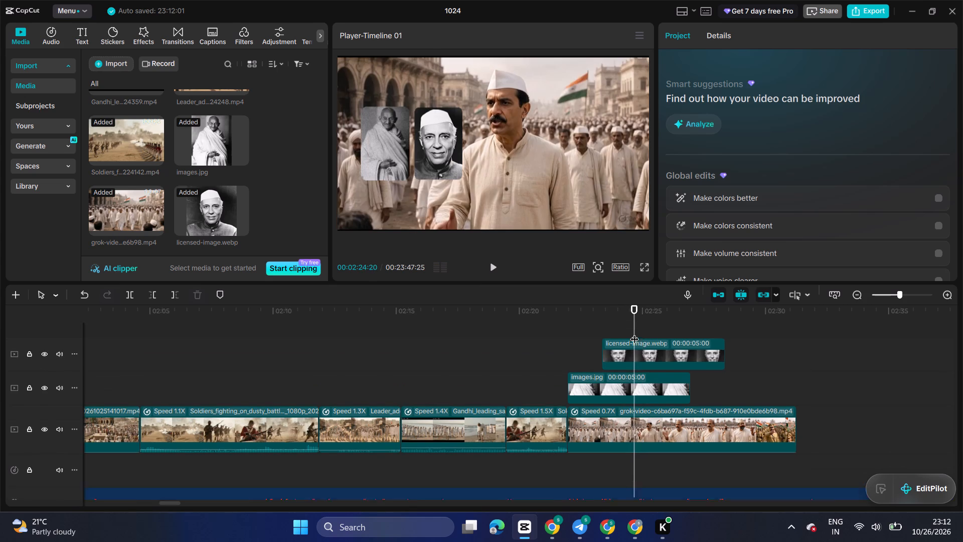
pyautogui.scroll(-3, 634, 333)
pyautogui.click(492, 263)
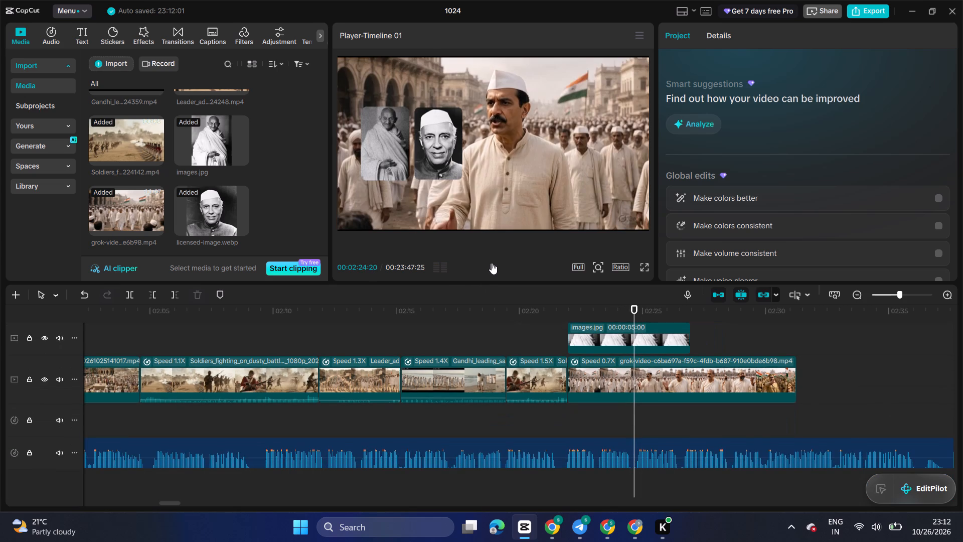
pyautogui.click(492, 263)
pyautogui.click(492, 263)
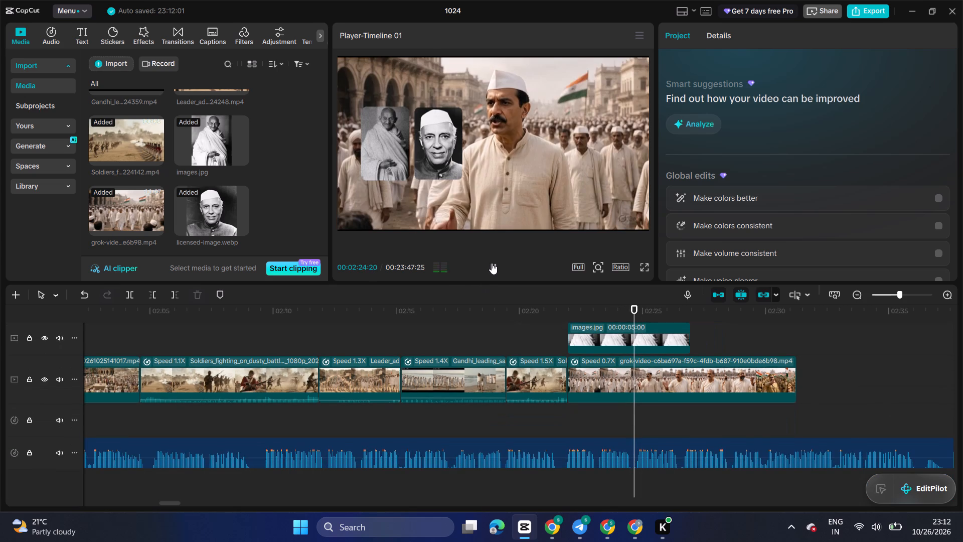
pyautogui.click(492, 263)
# Review the freedom-struggle scene list in ChatGPT, returning to CapCut to replay the narration from 02:24:20 for the next leader.
pyautogui.click(628, 529)
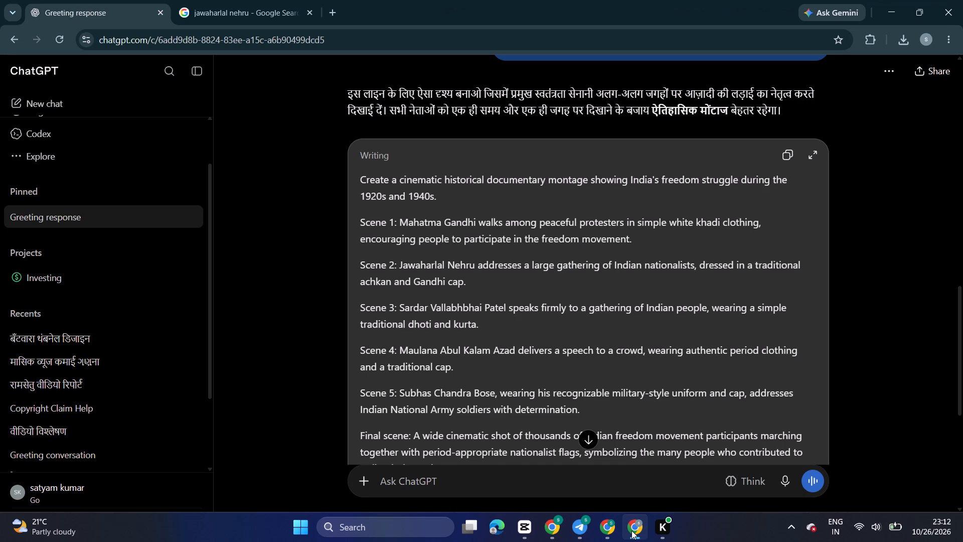
pyautogui.click(301, 0)
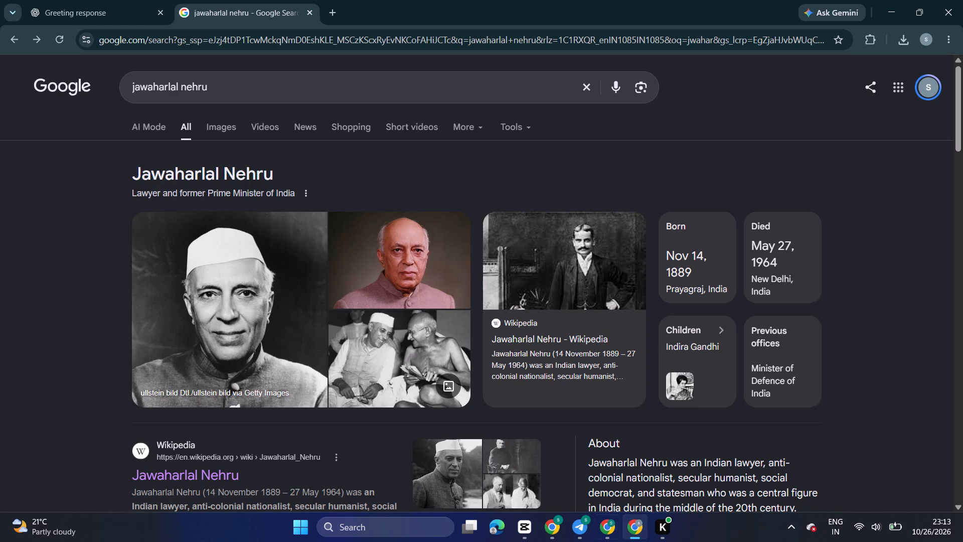
pyautogui.click(525, 530)
pyautogui.click(497, 263)
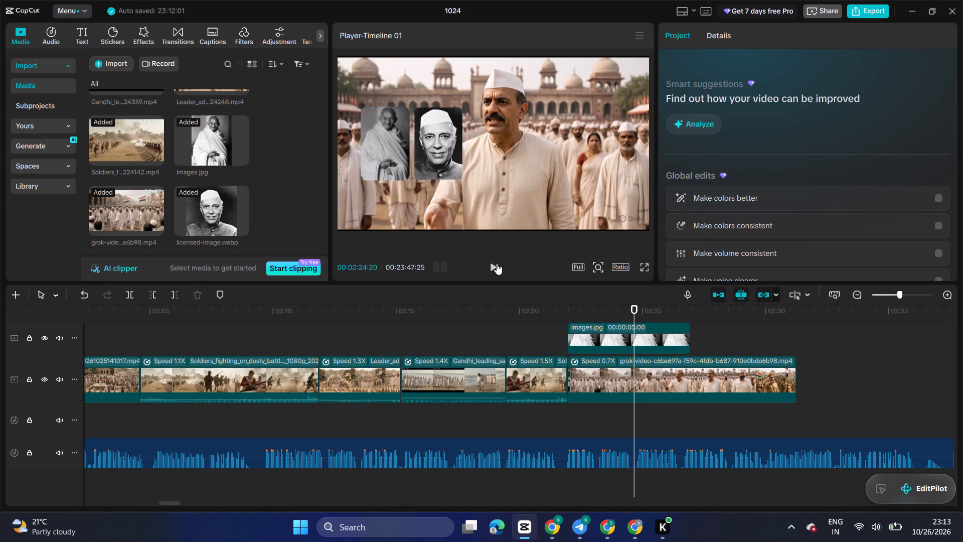
pyautogui.click(497, 263)
# Switch to Chrome and replace the Jawaharlal Nehru Google search with one for Sardar Vallabhbhai Patel.
pyautogui.click(632, 541)
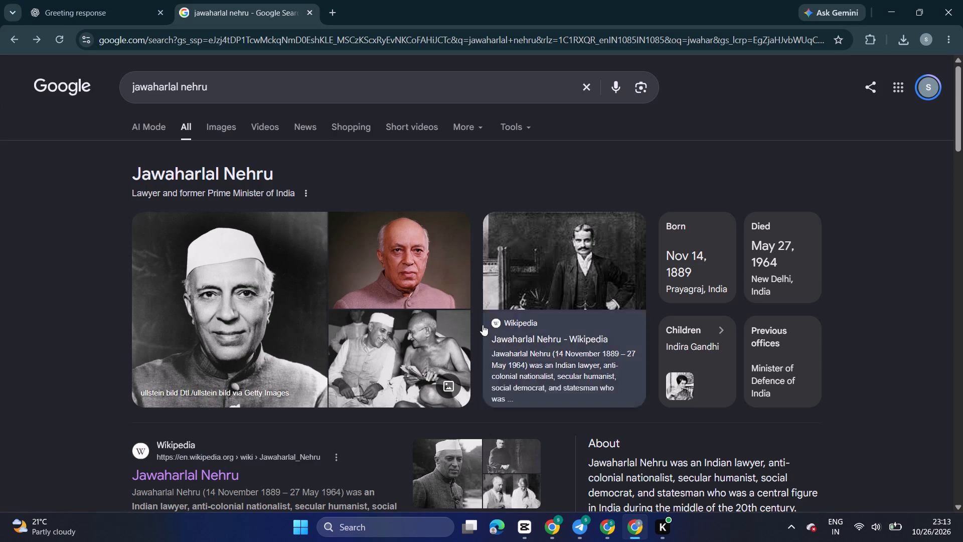
pyautogui.click(269, 87)
pyautogui.click(585, 86)
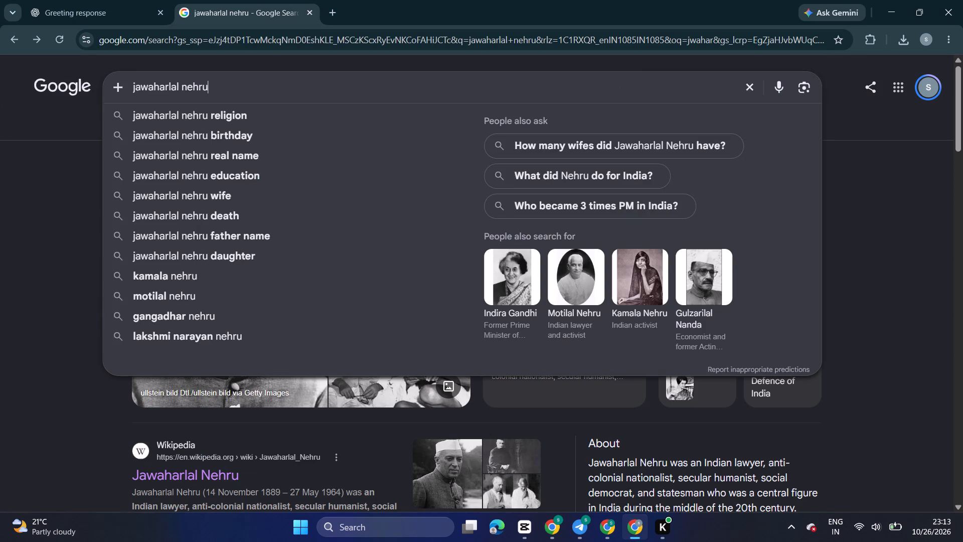
pyautogui.click(749, 86)
pyautogui.click(662, 91)
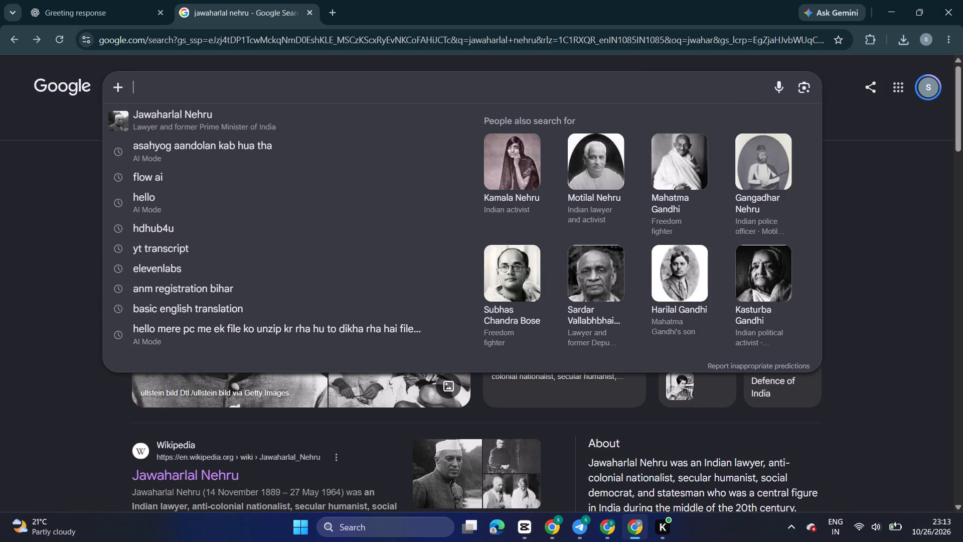
pyautogui.press('s')
pyautogui.write('ar')
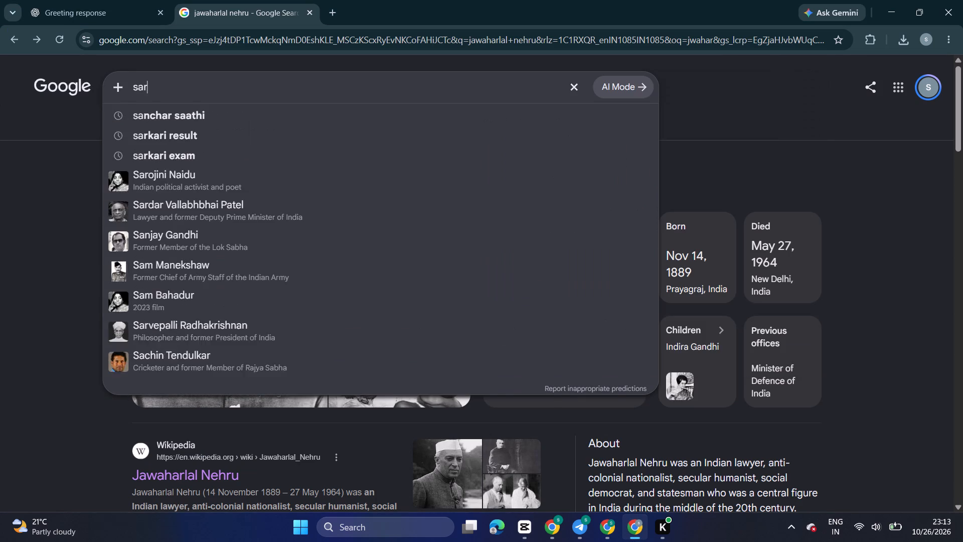
pyautogui.write('dar')
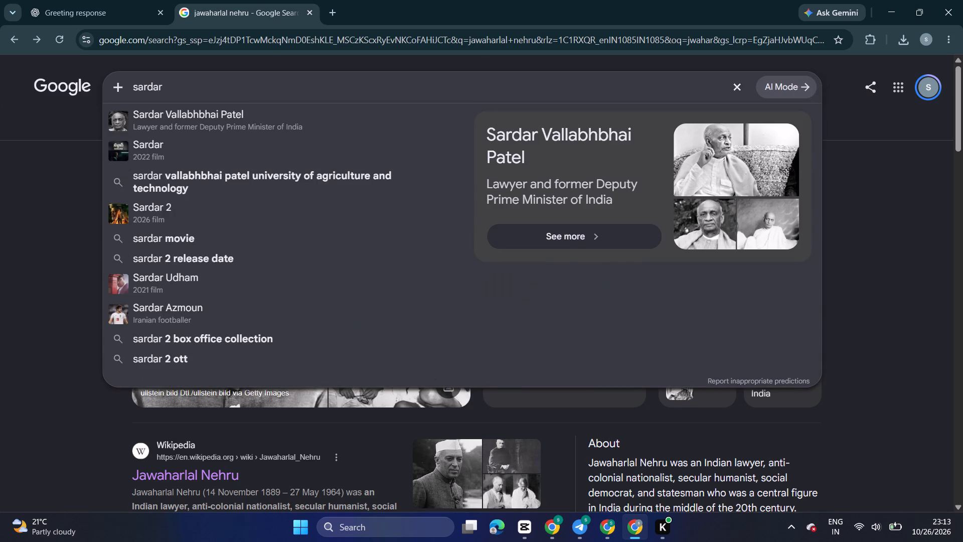
pyautogui.click(303, 126)
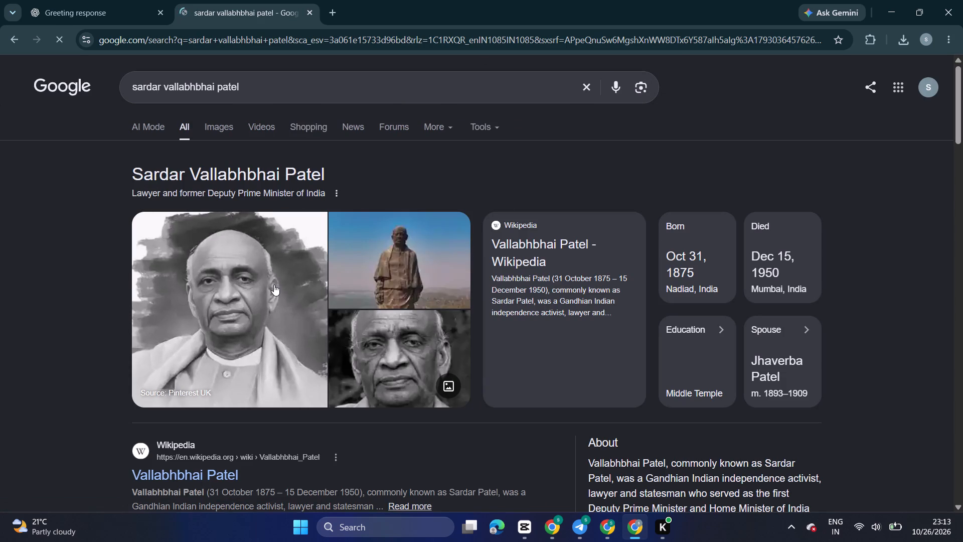
# Save the large black-and-white Sardar Patel portrait to the Downloads folder as a WEBP file named images.
pyautogui.rightClick(274, 285)
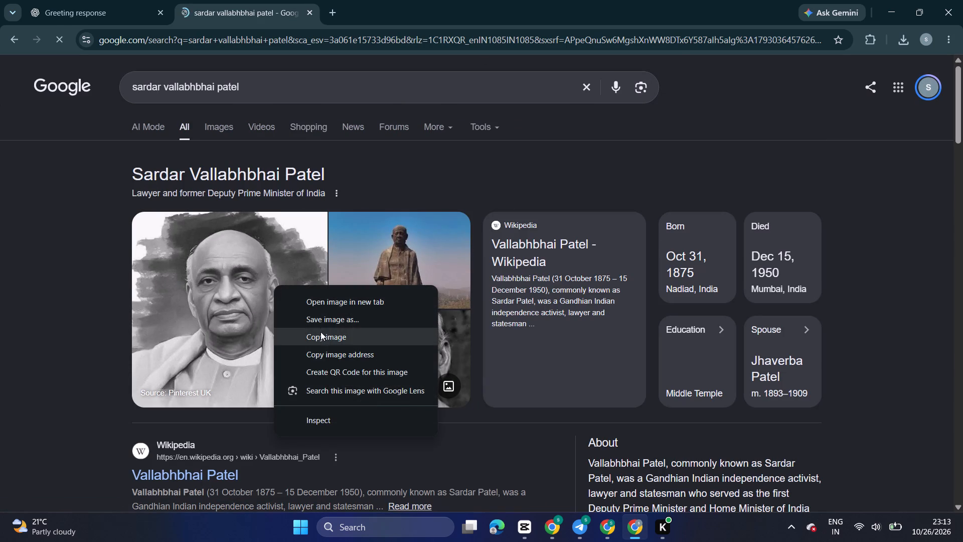
pyautogui.click(320, 323)
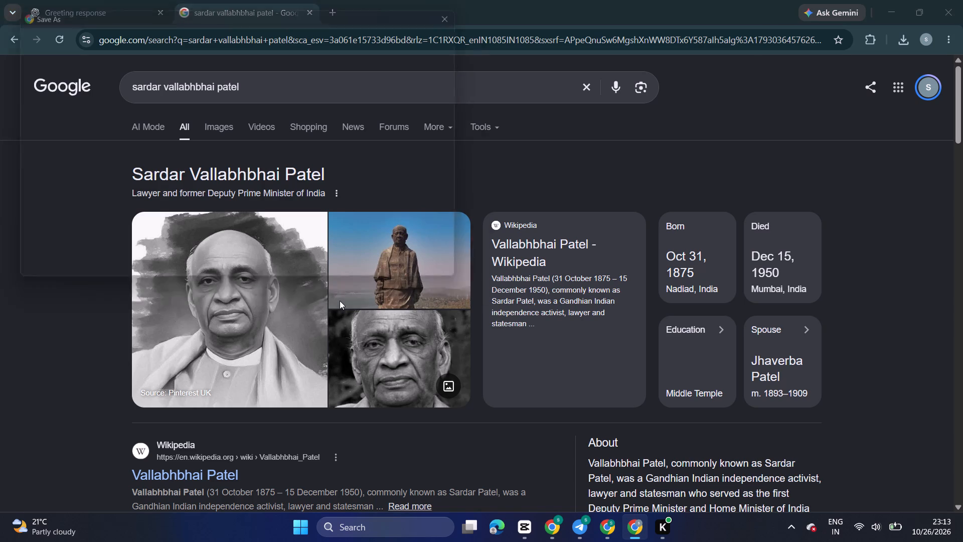
pyautogui.scroll(-1, 68, 164)
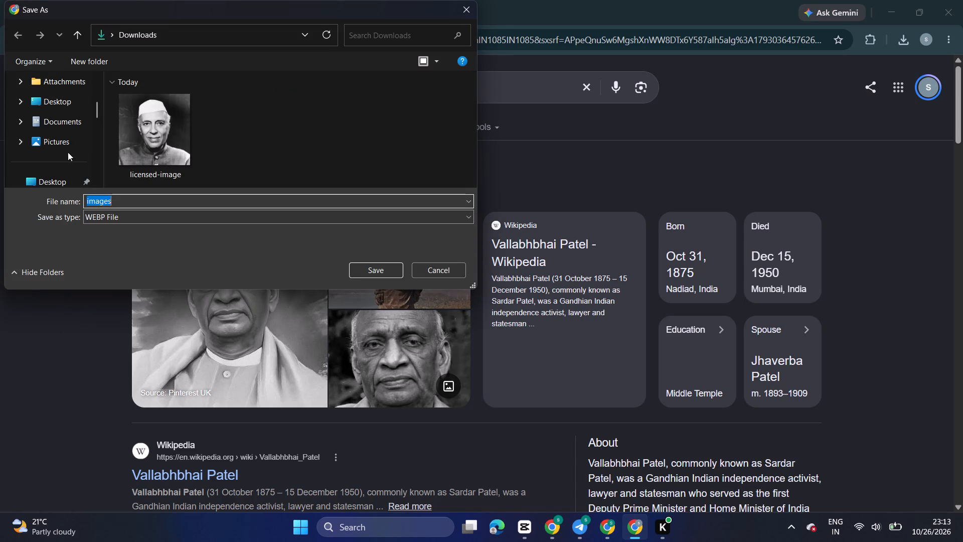
pyautogui.click(374, 267)
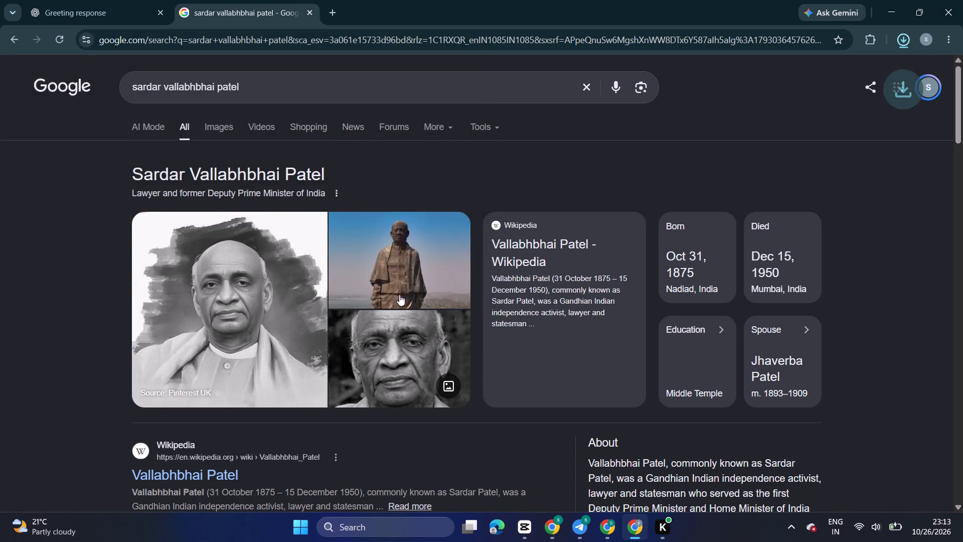
# Switch to CapCut and import the saved Sardar Patel portrait from the Downloads folder into the project media.
pyautogui.click(536, 529)
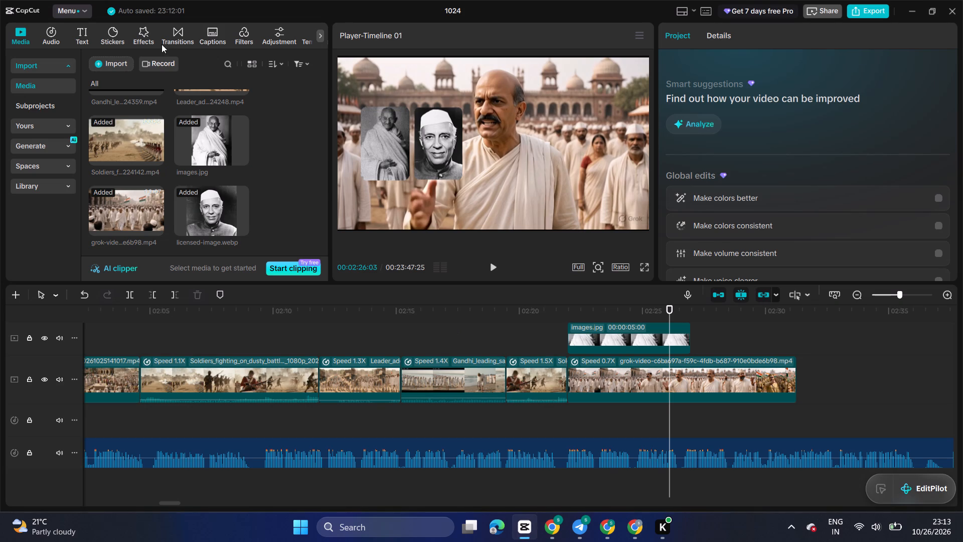
pyautogui.click(124, 60)
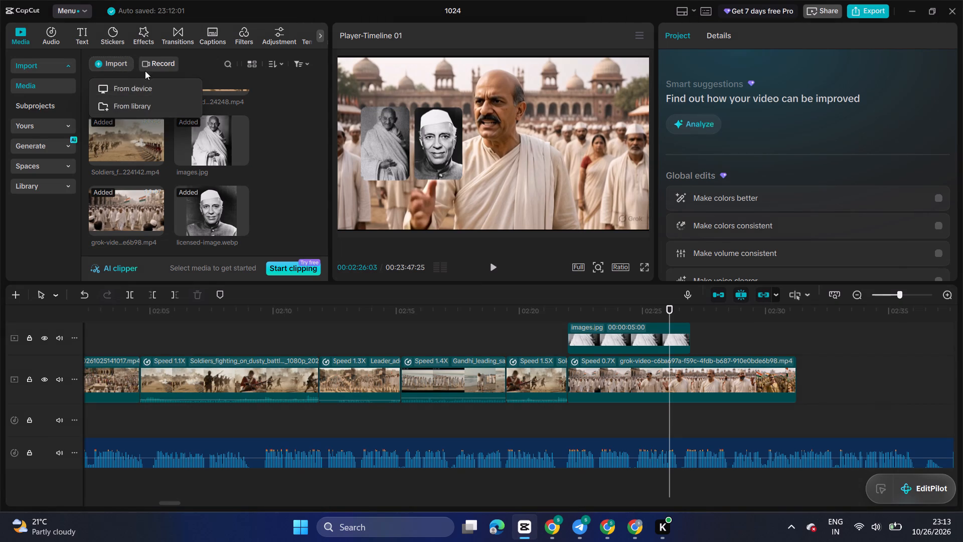
pyautogui.click(151, 82)
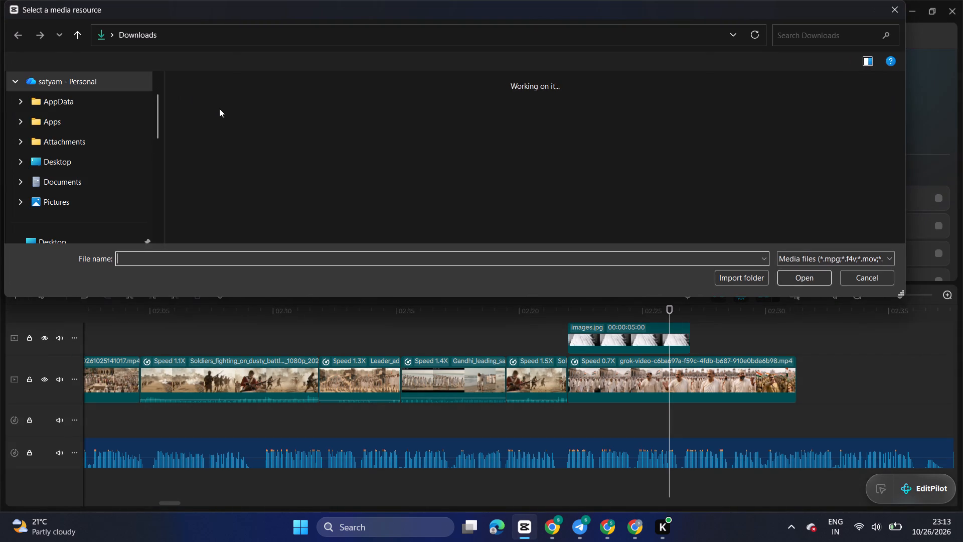
pyautogui.doubleClick(227, 114)
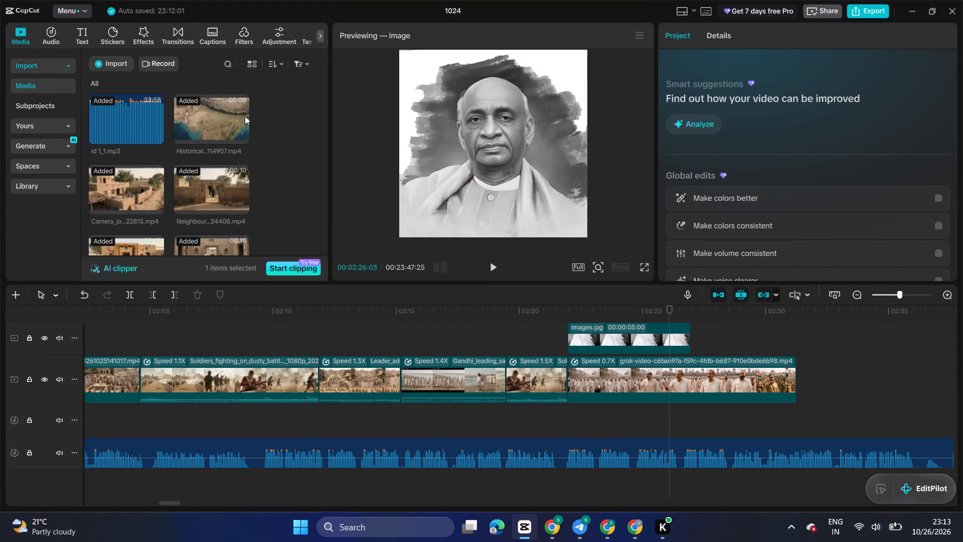
# Find the narration cue near 02:24:25 and place images.webp there on a new track above the Nehru overlay.
pyautogui.scroll(2, 514, 399)
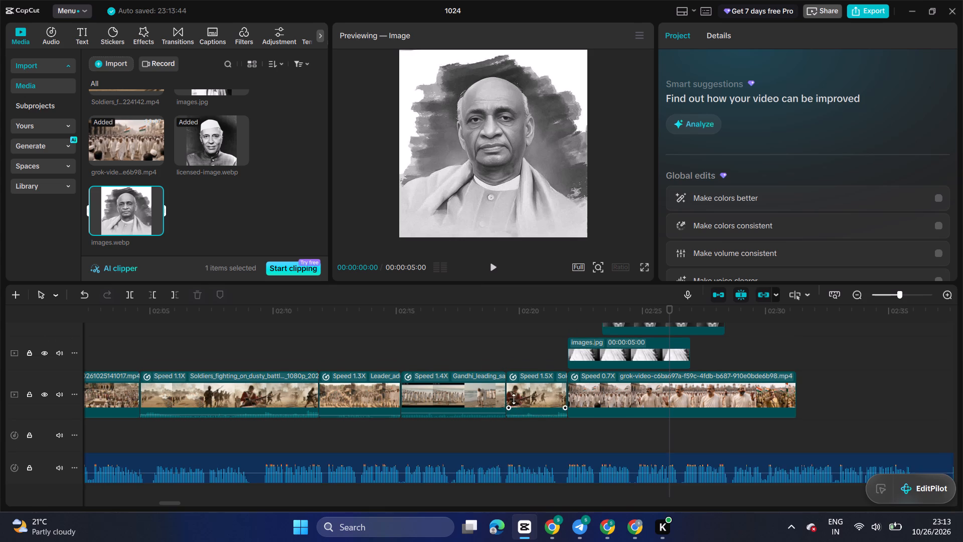
pyautogui.click(636, 452)
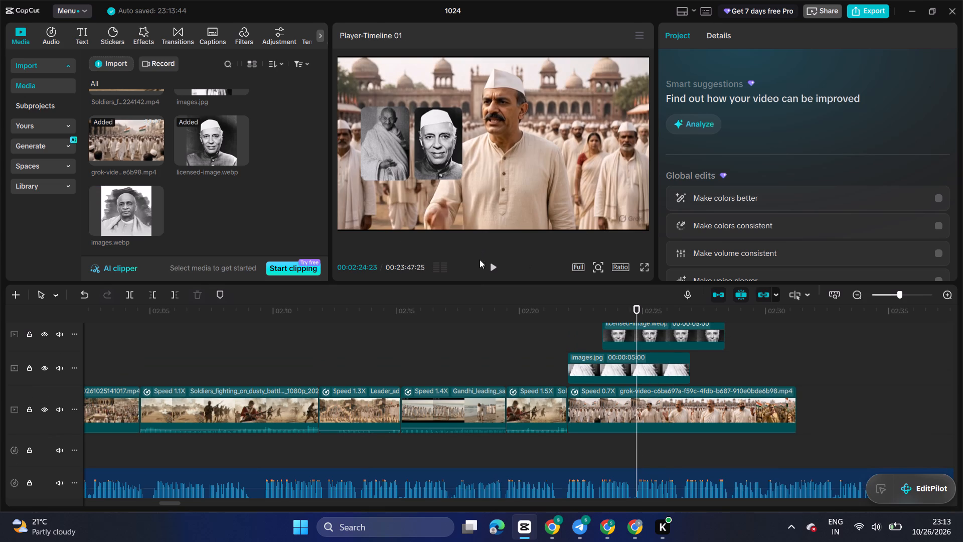
pyautogui.click(497, 272)
pyautogui.click(497, 272)
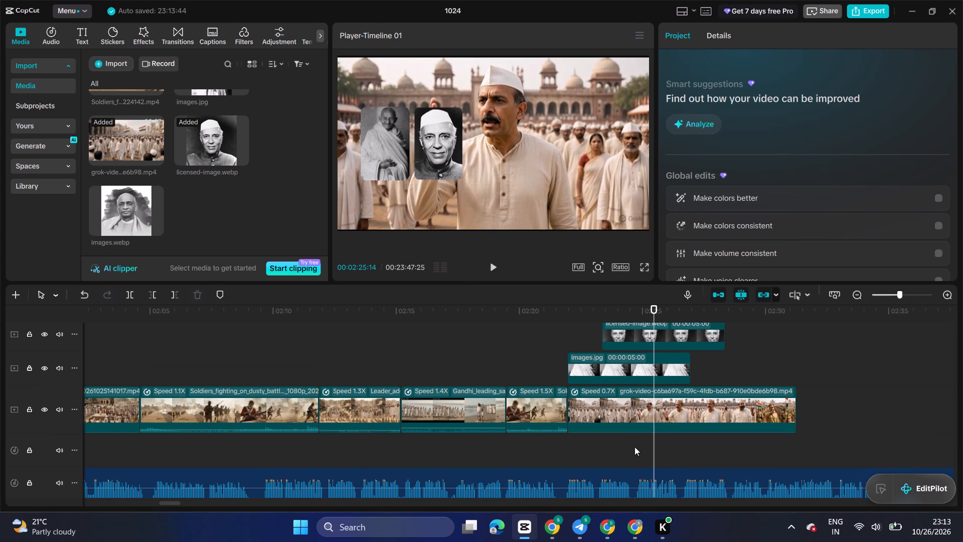
pyautogui.click(634, 447)
pyautogui.click(634, 447)
pyautogui.scroll(6, 638, 450)
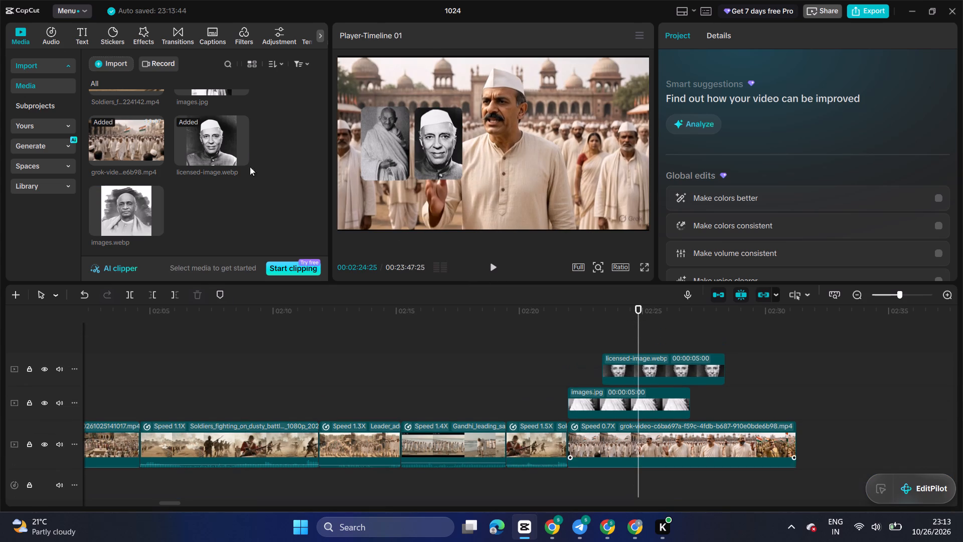
pyautogui.moveTo(129, 215); pyautogui.dragTo(635, 335)
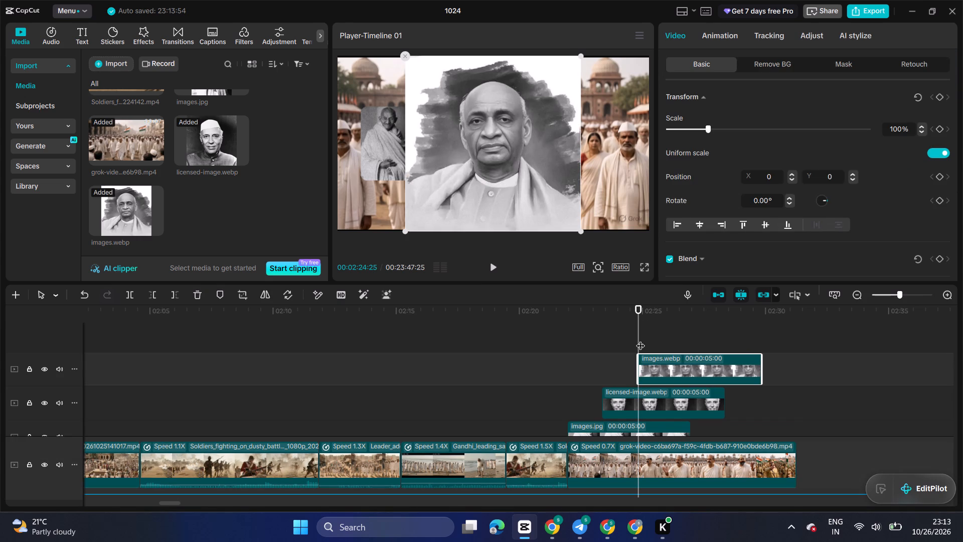
# Play back the narration from the start of the Patel overlay to check its timing.
pyautogui.click(640, 339)
pyautogui.scroll(-2, 637, 336)
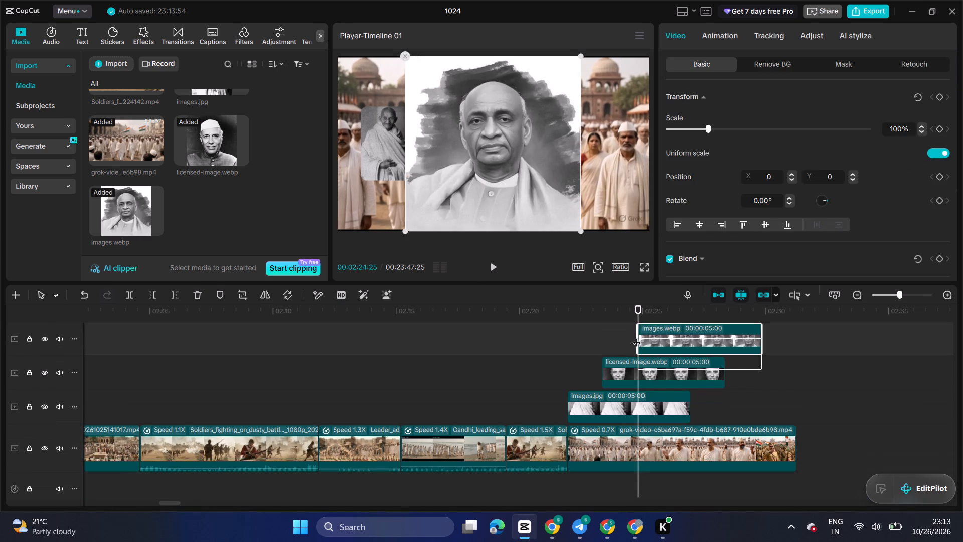
pyautogui.scroll(-2, 637, 336)
pyautogui.click(487, 263)
pyautogui.click(487, 263)
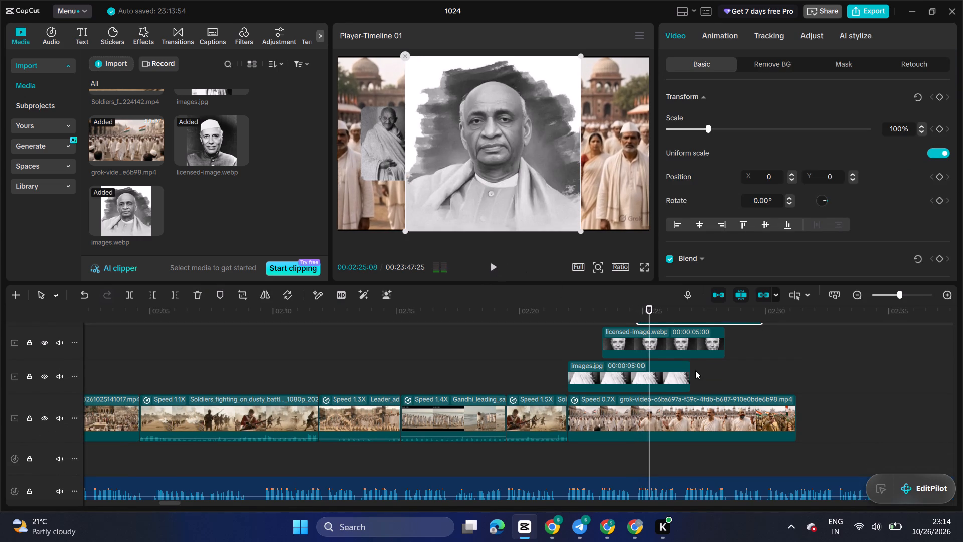
# Scale the Sardar Patel portrait overlay down to about 67% in the preview.
pyautogui.scroll(5, 695, 370)
pyautogui.click(543, 193)
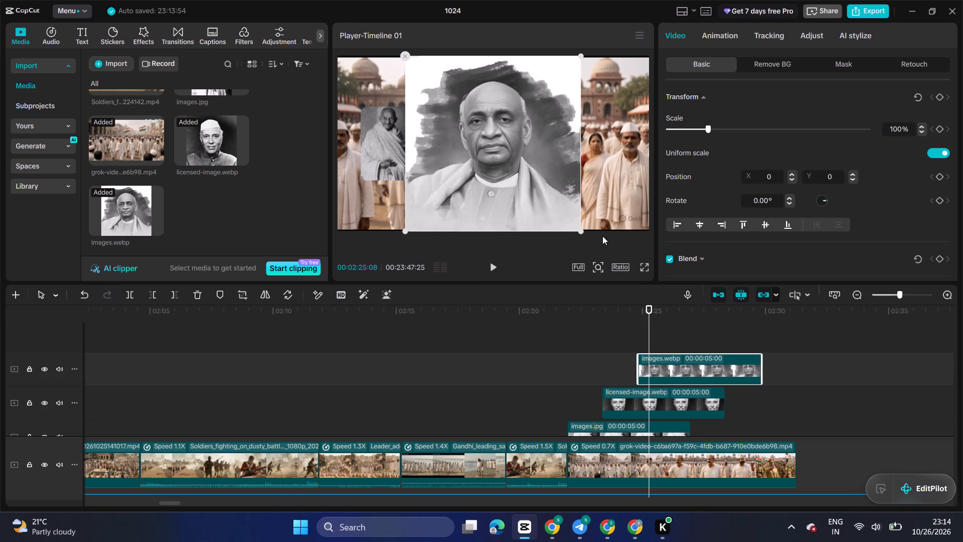
pyautogui.moveTo(582, 231); pyautogui.dragTo(539, 195)
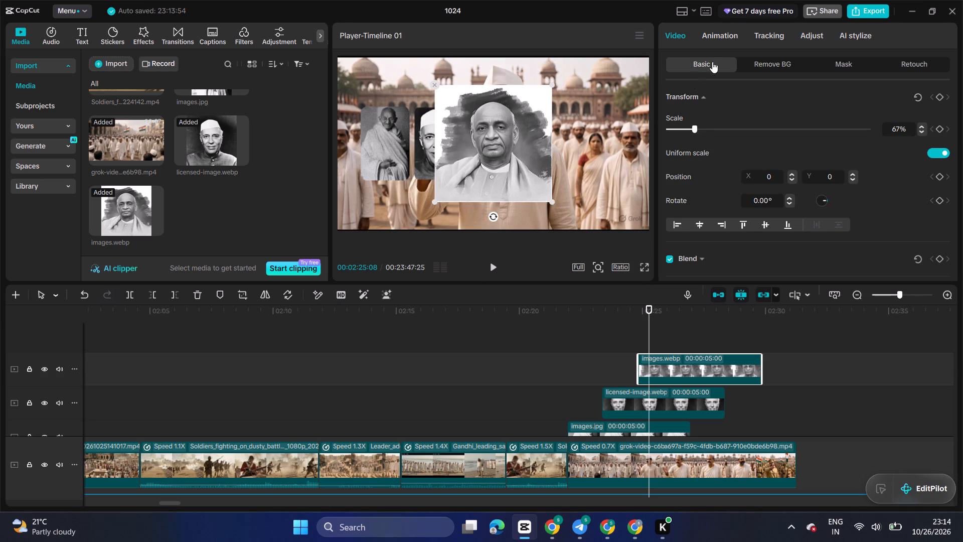
# Add a rectangle mask to the Patel overlay, framing the head and shoulders as an upright portrait with rounded corners.
pyautogui.click(826, 62)
pyautogui.click(707, 117)
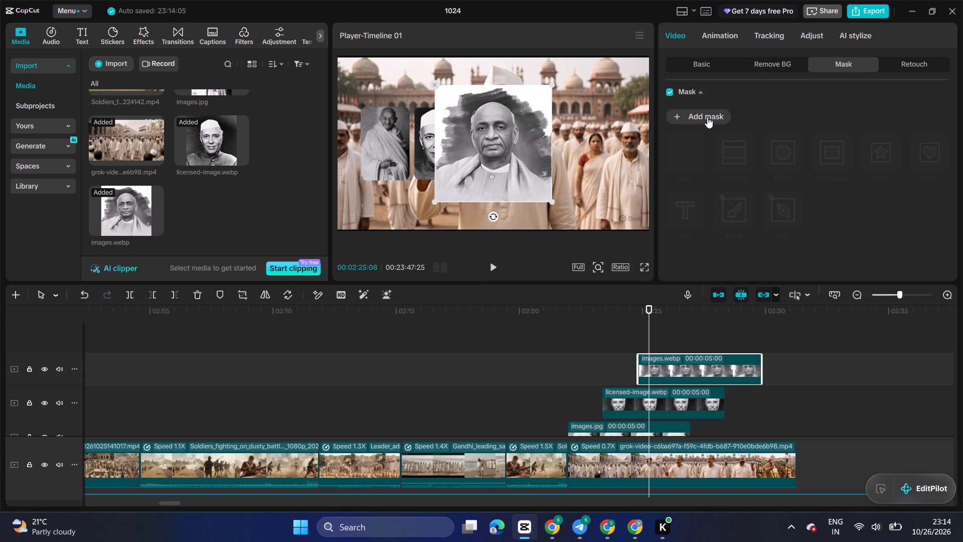
pyautogui.moveTo(489, 114); pyautogui.dragTo(482, 95)
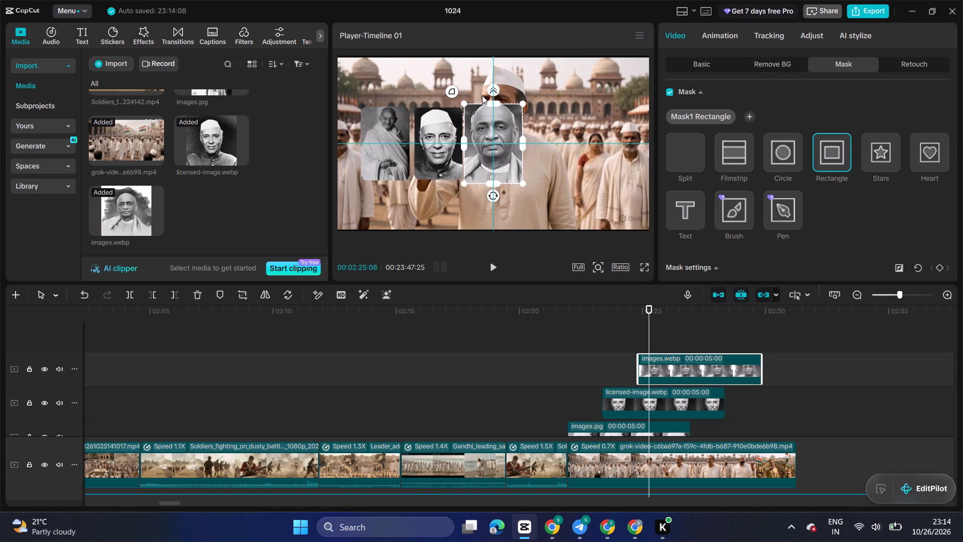
pyautogui.moveTo(482, 95); pyautogui.dragTo(478, 91)
pyautogui.click(455, 83)
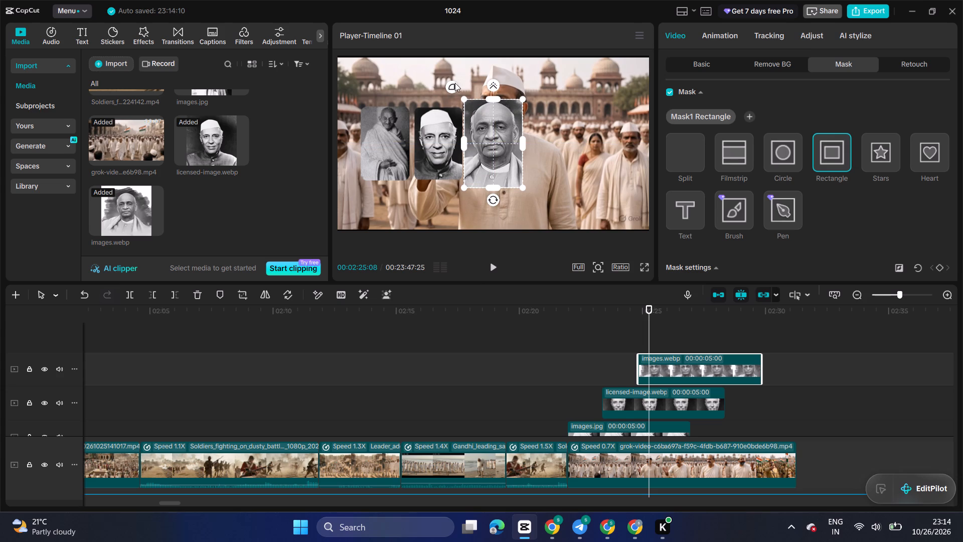
pyautogui.moveTo(491, 186); pyautogui.dragTo(488, 181)
pyautogui.moveTo(488, 181); pyautogui.dragTo(488, 180)
pyautogui.moveTo(448, 90); pyautogui.dragTo(446, 87)
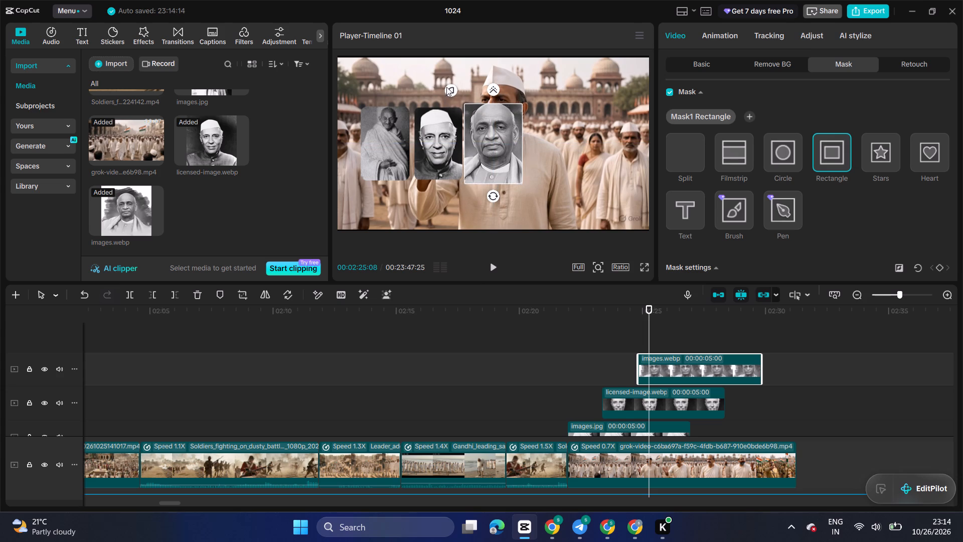
pyautogui.moveTo(446, 87); pyautogui.dragTo(440, 82)
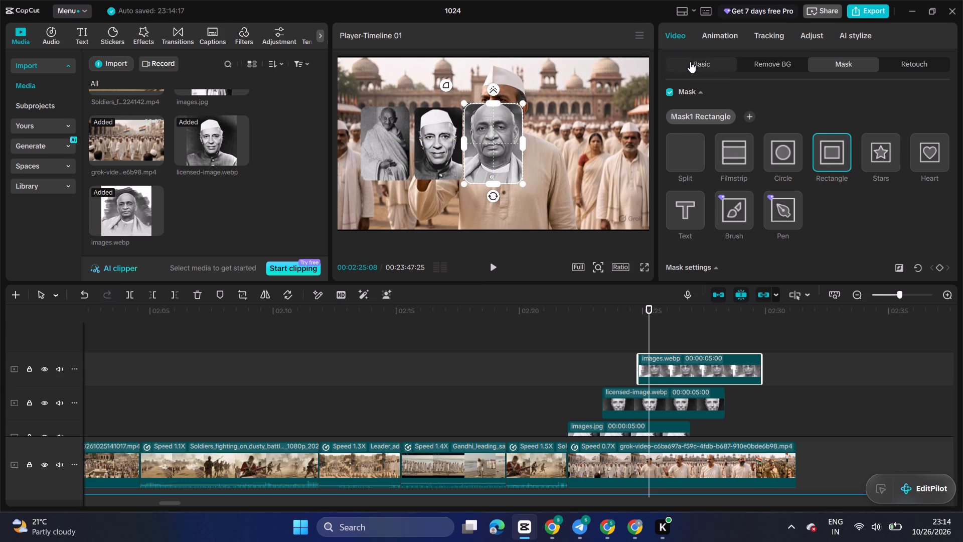
# Scale the masked Patel portrait to about 62% and place it beside the Nehru portrait at X 100, Y 0.
pyautogui.click(690, 62)
pyautogui.moveTo(550, 206); pyautogui.dragTo(543, 199)
pyautogui.moveTo(494, 153); pyautogui.dragTo(505, 155)
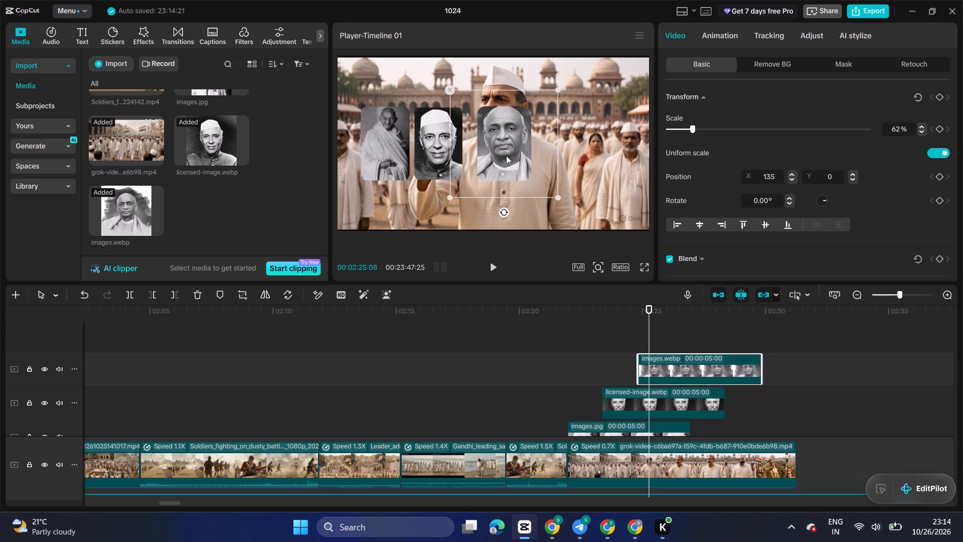
pyautogui.click(506, 156)
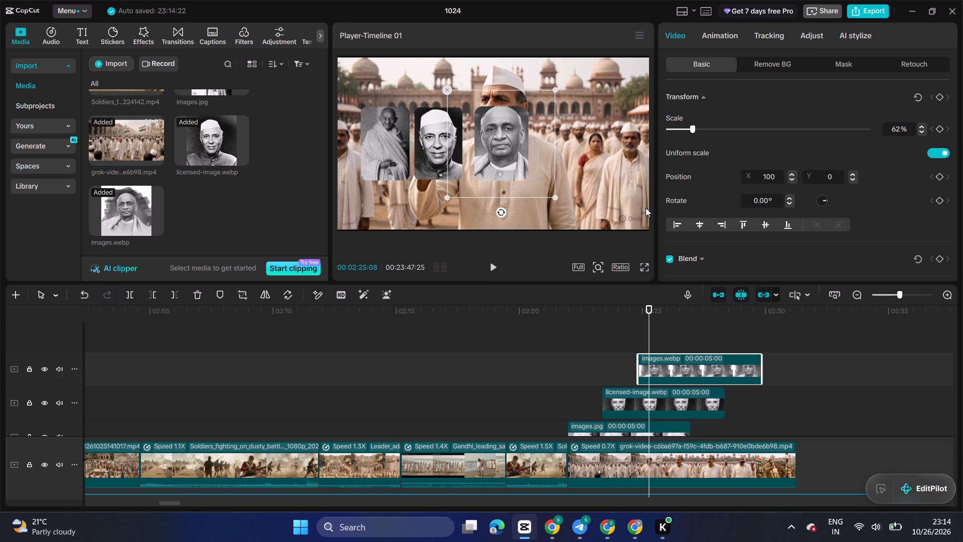
# Play back the narration from the start of the Patel overlay at 02:24:25 to check the three portraits' timing.
pyautogui.click(633, 338)
pyautogui.scroll(-7, 634, 338)
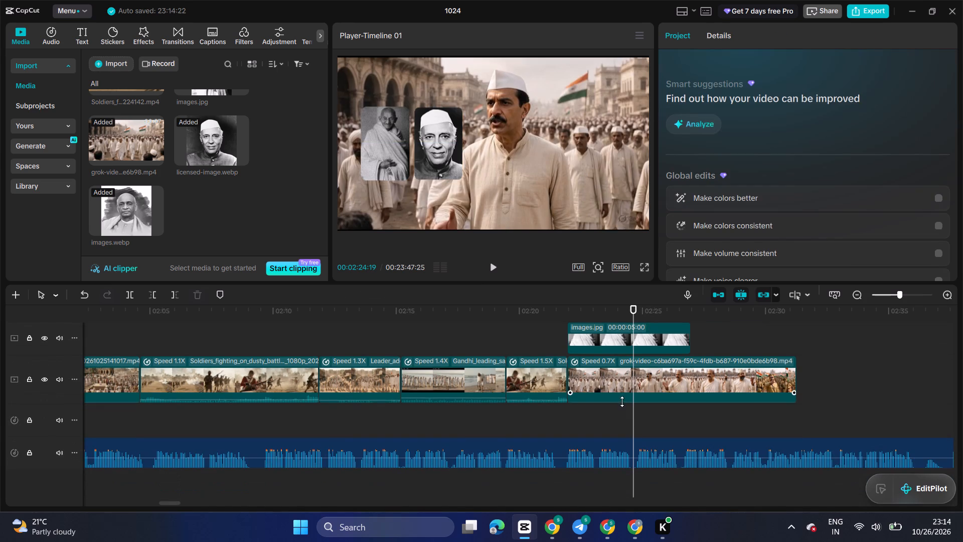
pyautogui.scroll(6, 635, 415)
pyautogui.click(636, 340)
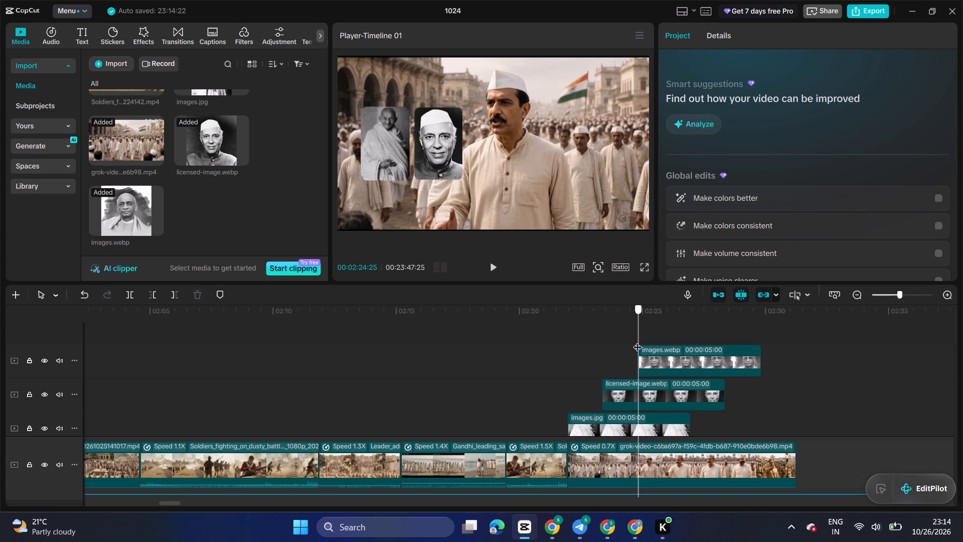
pyautogui.scroll(-6, 637, 335)
pyautogui.click(494, 267)
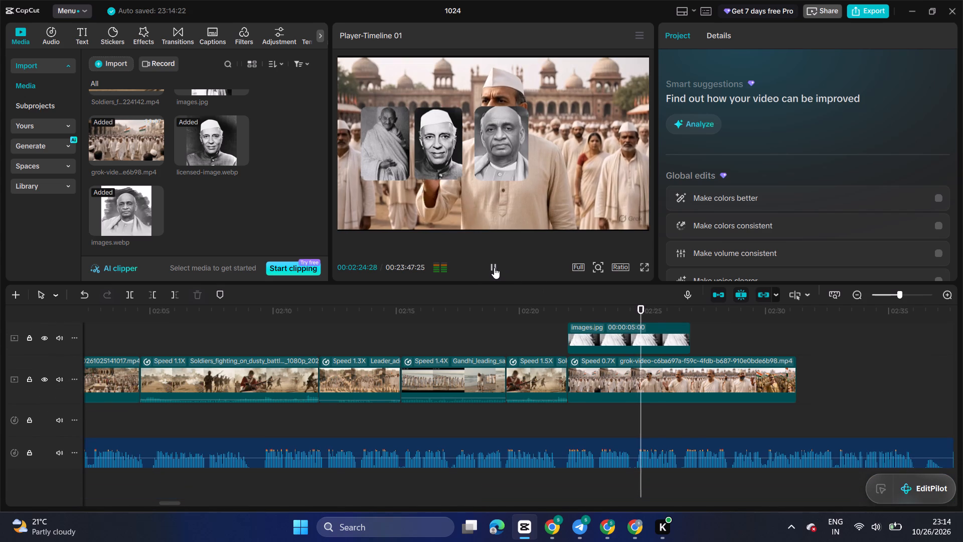
pyautogui.click(494, 267)
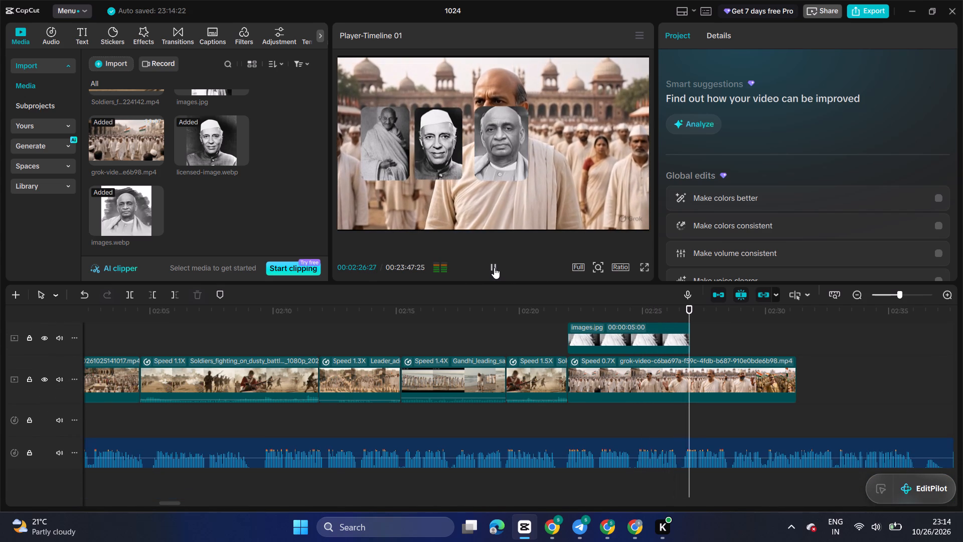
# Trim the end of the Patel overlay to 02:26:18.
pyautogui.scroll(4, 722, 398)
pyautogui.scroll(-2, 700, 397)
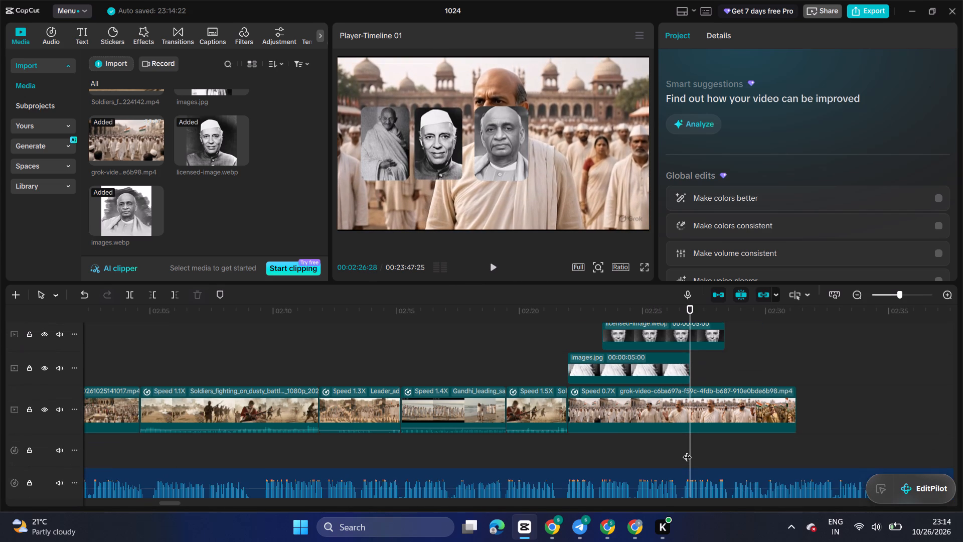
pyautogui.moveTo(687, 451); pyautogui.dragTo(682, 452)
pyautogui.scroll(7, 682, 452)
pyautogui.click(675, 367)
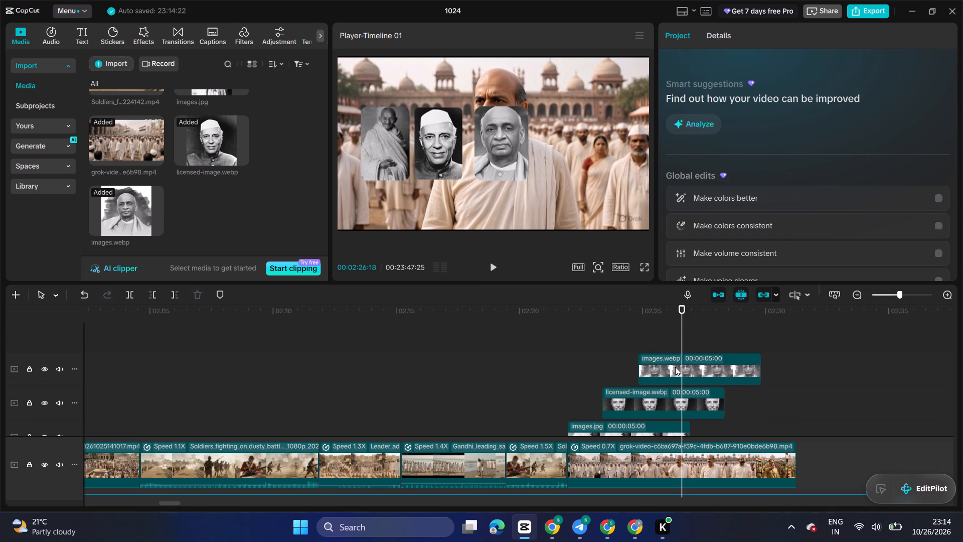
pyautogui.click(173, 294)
# Extend the end of the Patel overlay to line up with the end of the Nehru overlay.
pyautogui.scroll(-3, 618, 357)
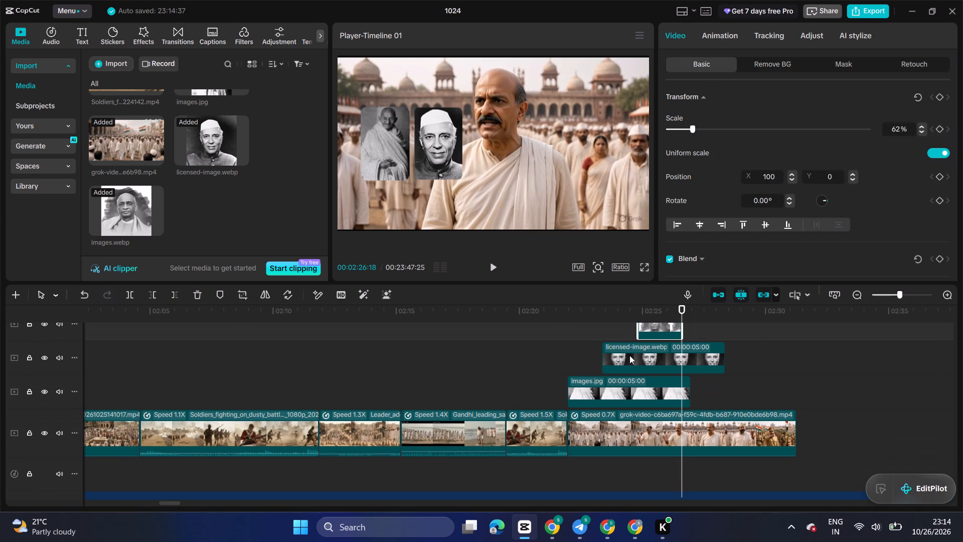
pyautogui.moveTo(682, 328); pyautogui.dragTo(723, 331)
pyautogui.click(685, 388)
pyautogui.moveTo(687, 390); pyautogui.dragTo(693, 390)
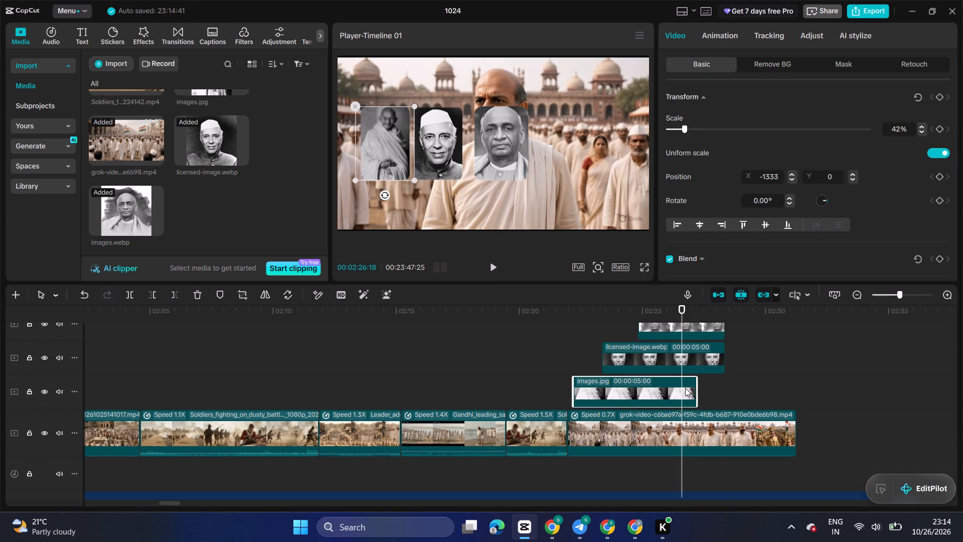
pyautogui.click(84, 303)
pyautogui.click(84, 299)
# Extend the end of the Gandhi overlay images.jpg to match the Nehru overlay's end, for a duration of 00:00:06:12.
pyautogui.moveTo(691, 391); pyautogui.dragTo(722, 394)
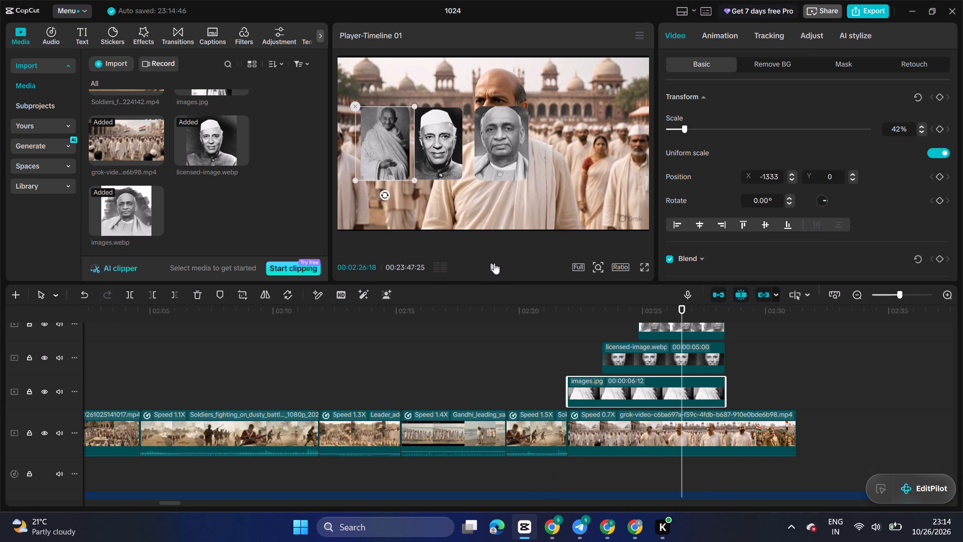
# Play back the narration from 02:26:18 past the end of the portrait overlays to check the timing.
pyautogui.click(494, 263)
pyautogui.scroll(-4, 558, 325)
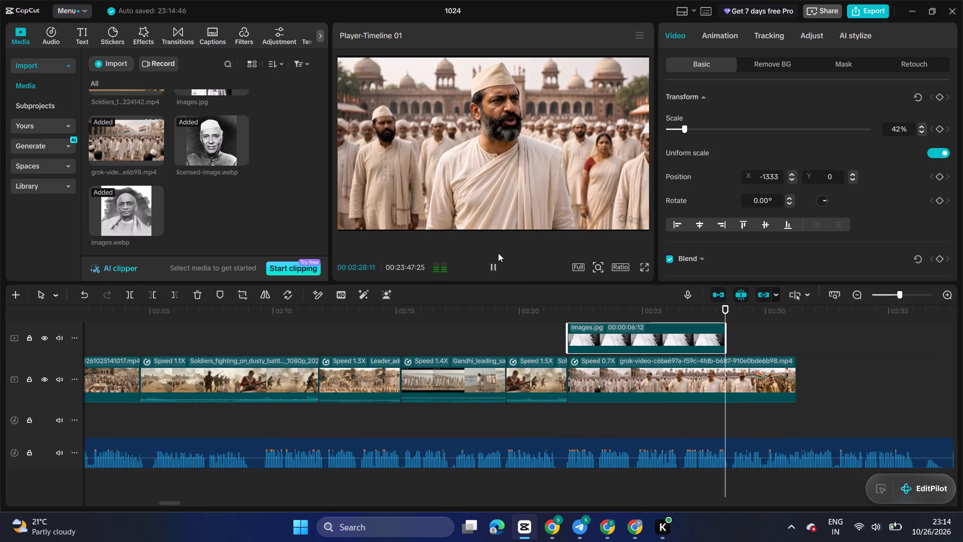
pyautogui.click(496, 264)
# Switch to the Chrome window with the Sardar Patel search and search Google for maulana abdul kalam azad.
pyautogui.click(607, 527)
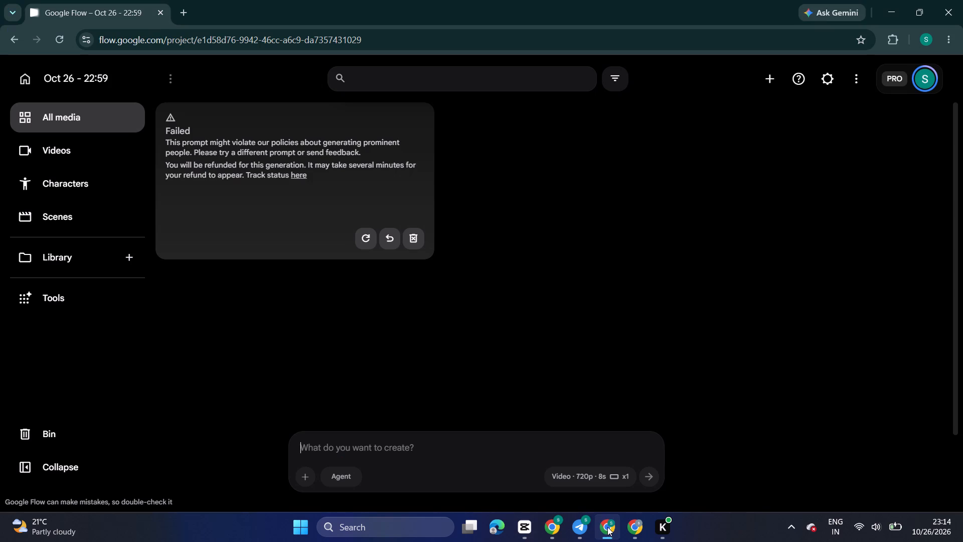
pyautogui.click(631, 528)
pyautogui.click(588, 88)
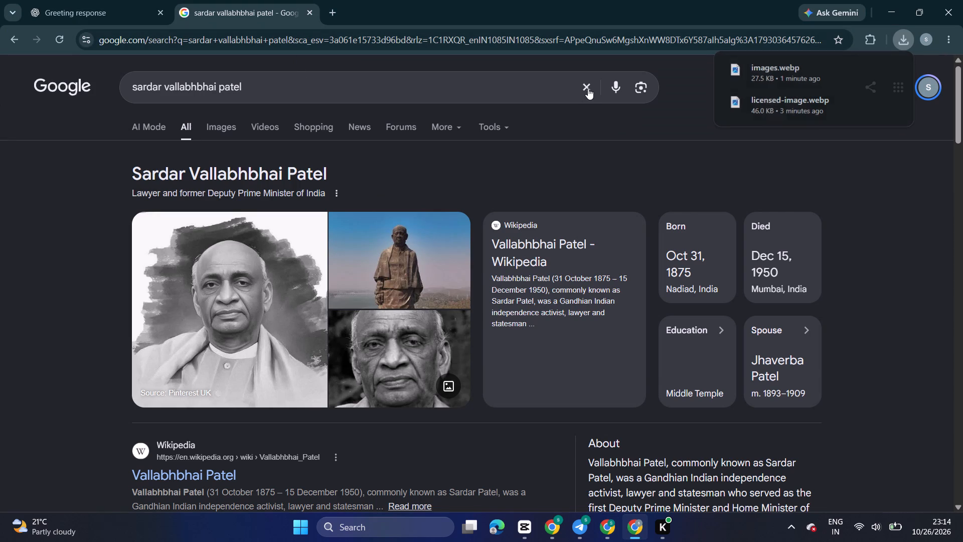
pyautogui.write('mau')
pyautogui.write('la')
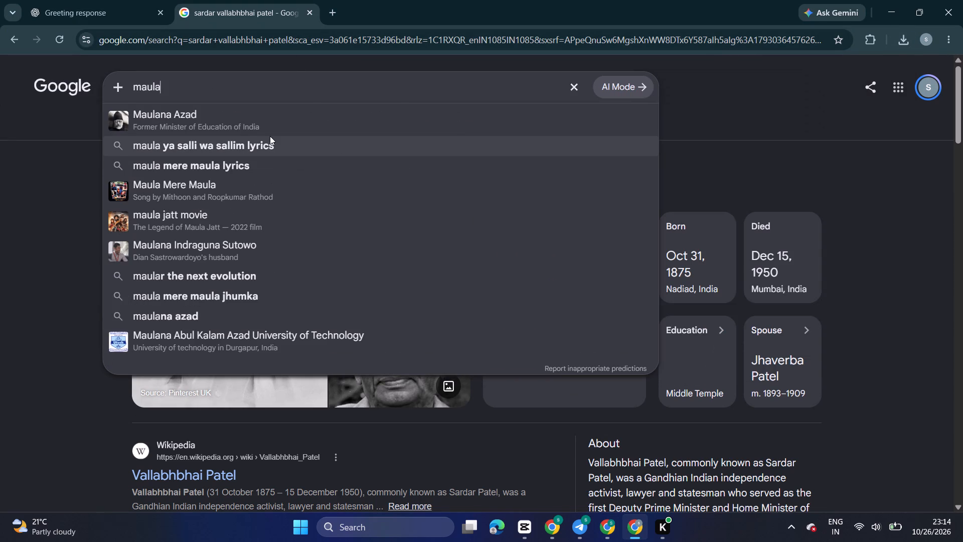
pyautogui.write('na ab')
pyautogui.press('d')
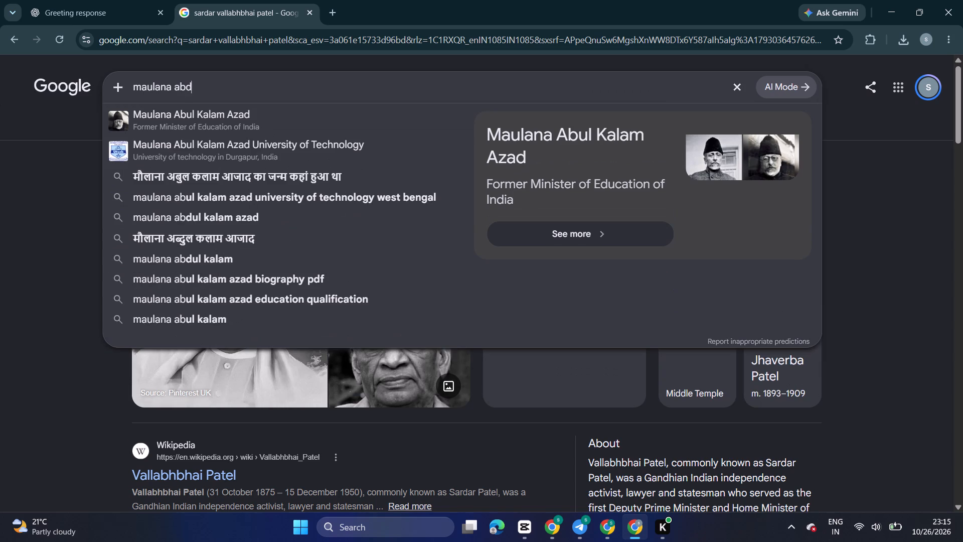
pyautogui.click(217, 115)
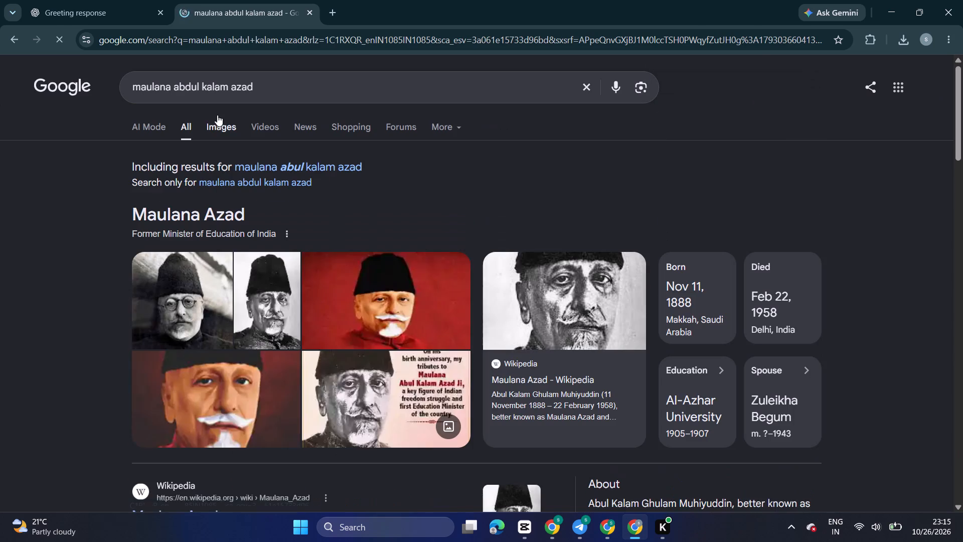
# Save the black-and-white Wikipedia portrait of Maulana Azad to the Downloads folder as a JPG named Maulana_Abul_Kalam_Azad.
pyautogui.scroll(-3, 282, 240)
pyautogui.scroll(1, 290, 199)
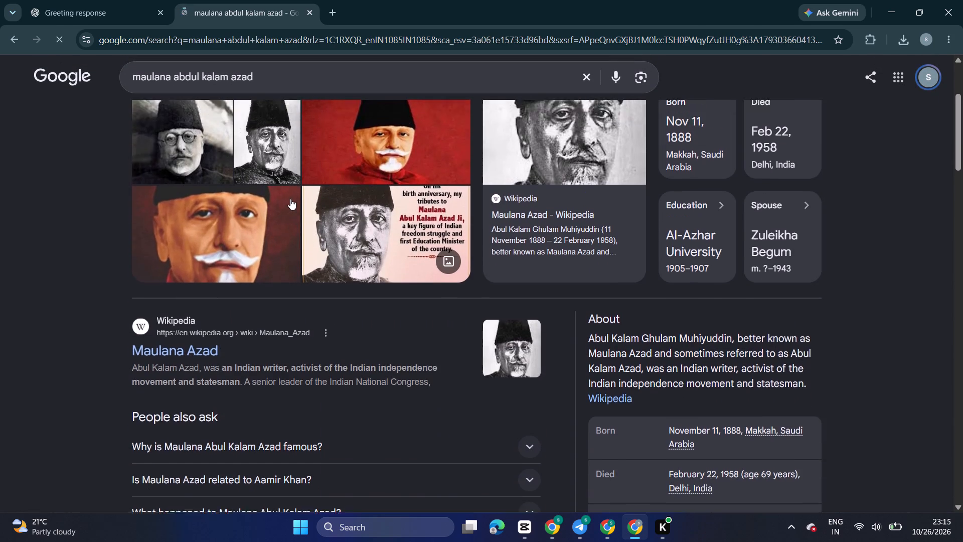
pyautogui.scroll(1, 290, 199)
pyautogui.click(254, 271)
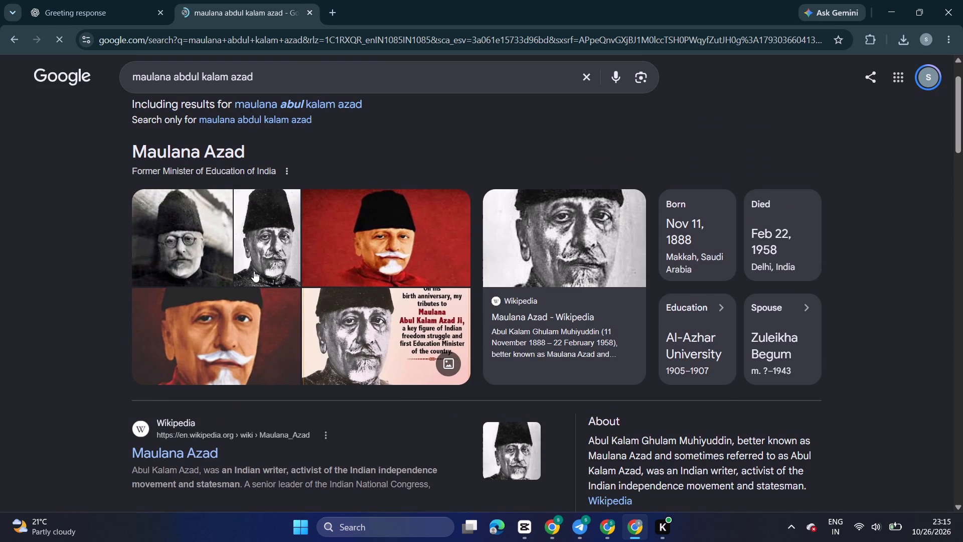
pyautogui.scroll(-2, 732, 293)
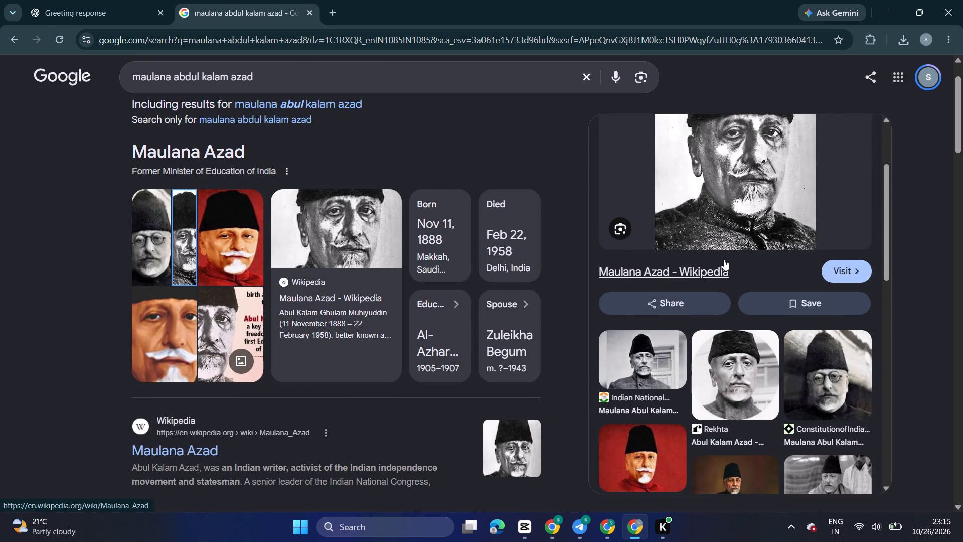
pyautogui.scroll(2, 724, 233)
pyautogui.rightClick(724, 233)
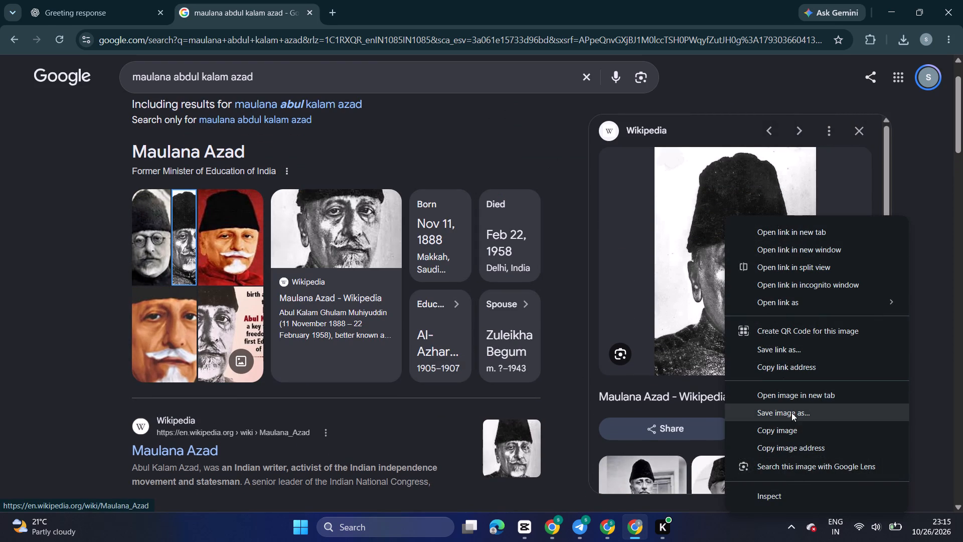
pyautogui.click(791, 413)
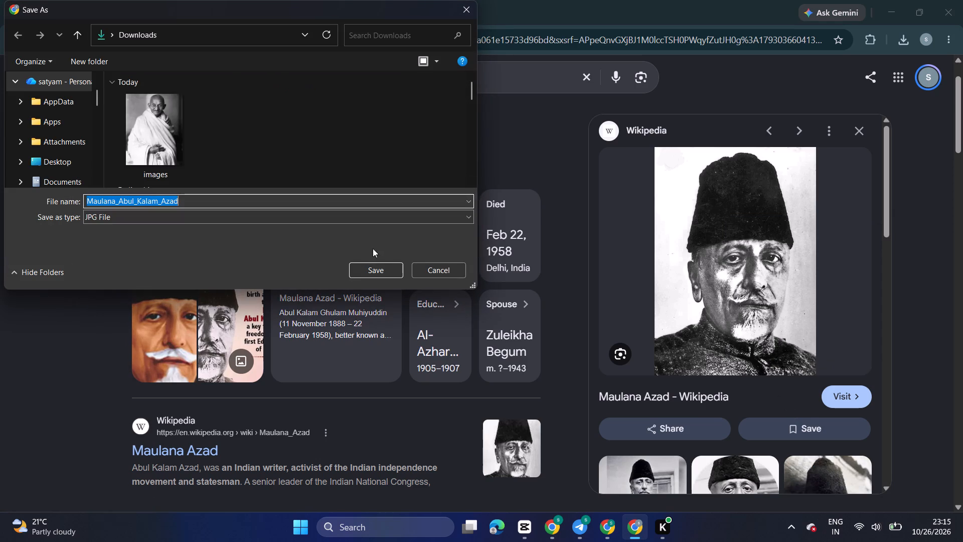
pyautogui.click(355, 274)
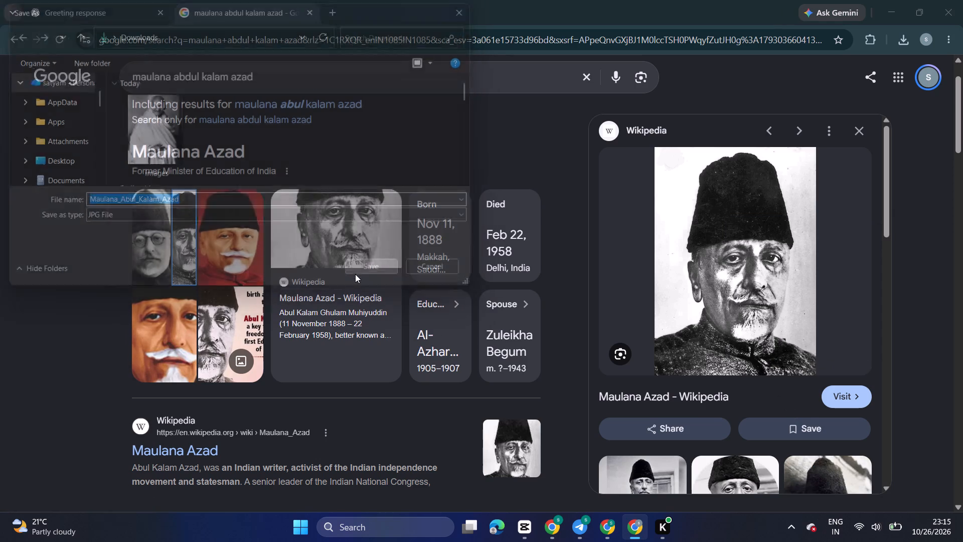
# Switch to CapCut and import Maulana_Abul_Kalam_Azad.jpg from the Downloads folder into the project media.
pyautogui.click(534, 525)
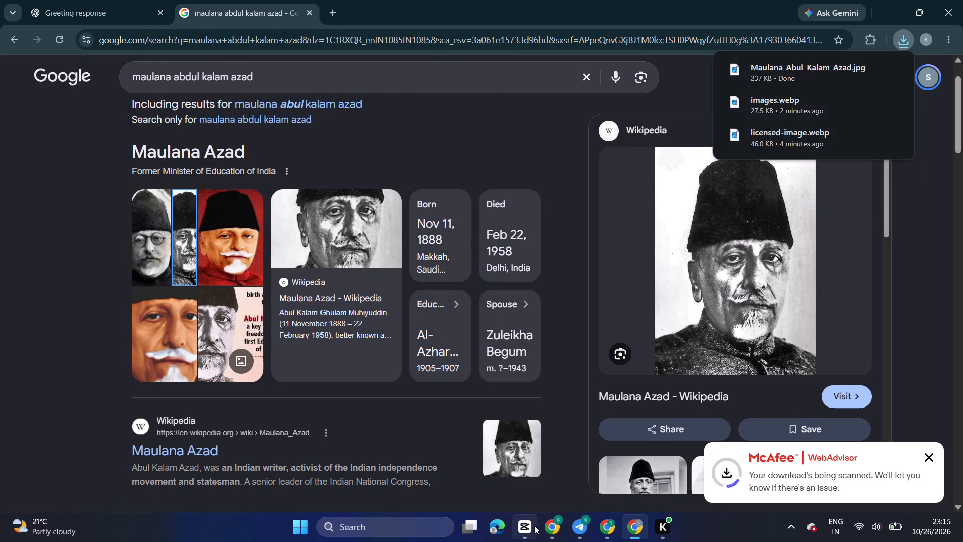
pyautogui.click(116, 71)
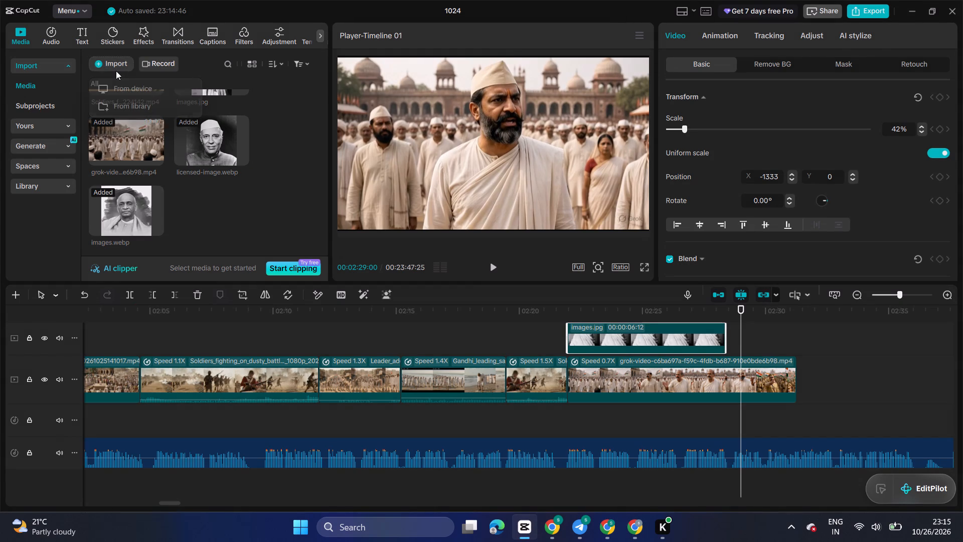
pyautogui.click(137, 93)
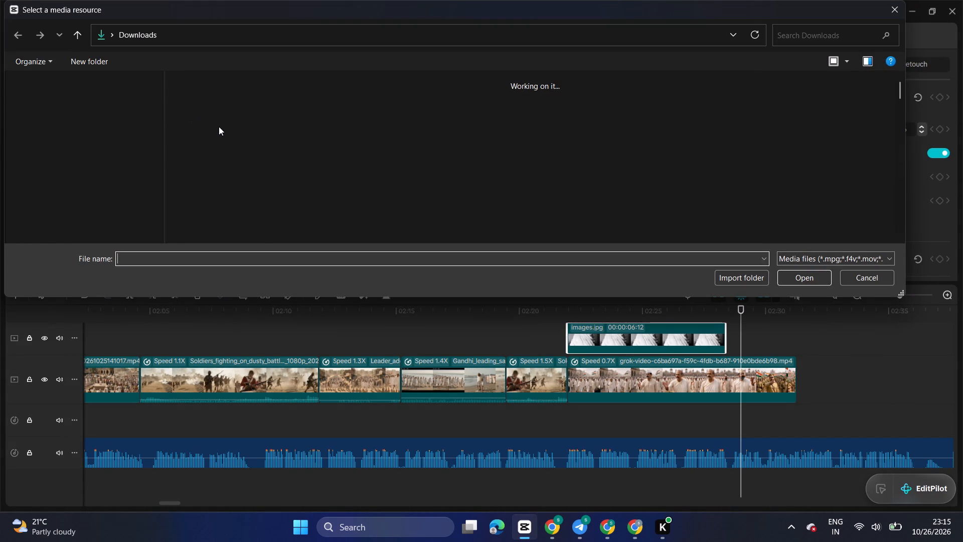
pyautogui.doubleClick(219, 126)
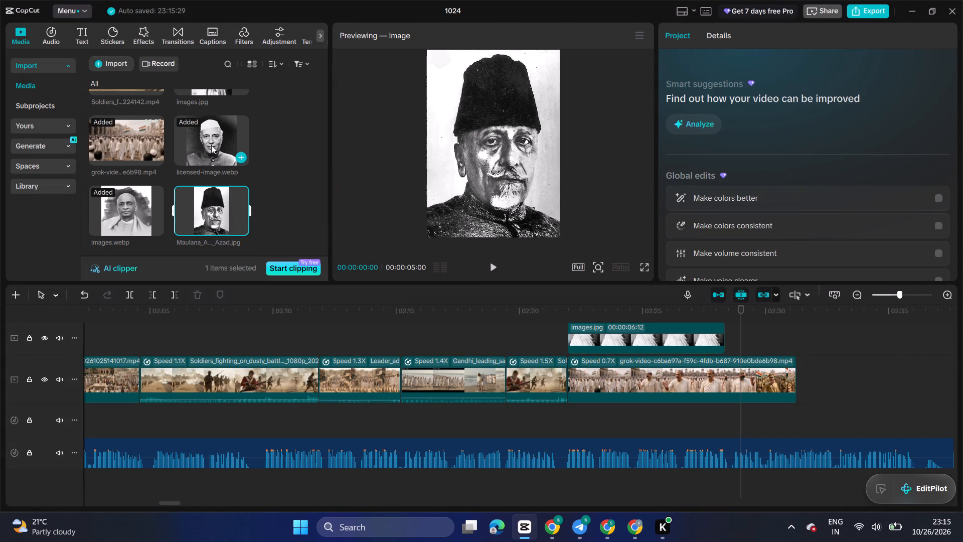
# Add the Maulana Azad image to the timeline on a new track above the Patel overlay.
pyautogui.scroll(5, 696, 385)
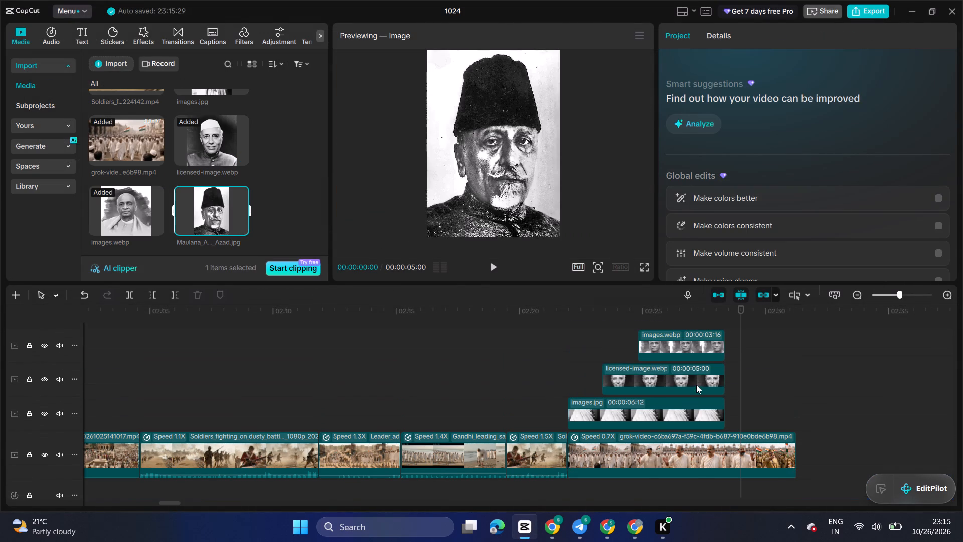
pyautogui.scroll(3, 696, 385)
pyautogui.moveTo(198, 208); pyautogui.dragTo(720, 323)
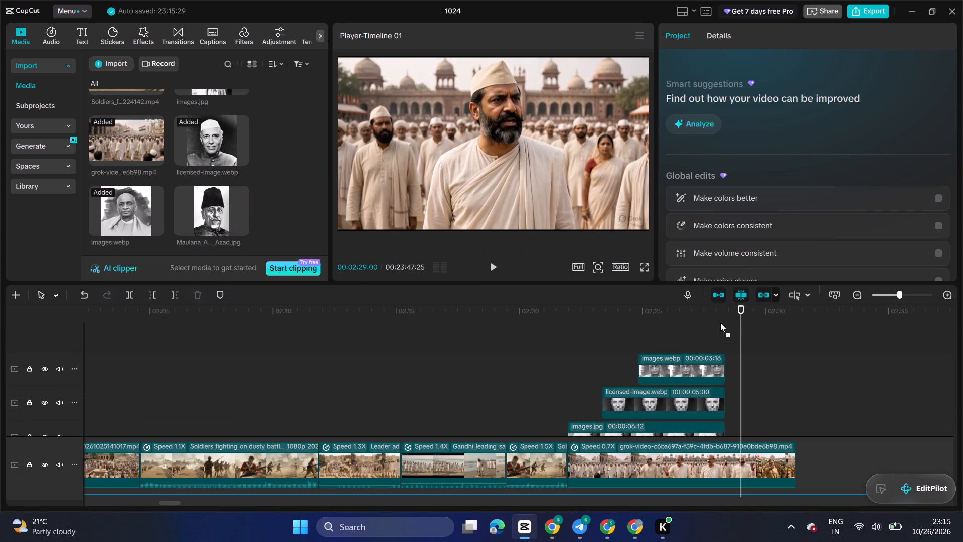
pyautogui.moveTo(720, 323); pyautogui.dragTo(721, 336)
# Play back the narration to find Azad's cue, and move the Azad overlay to start at 02:26:17.
pyautogui.scroll(-7, 721, 336)
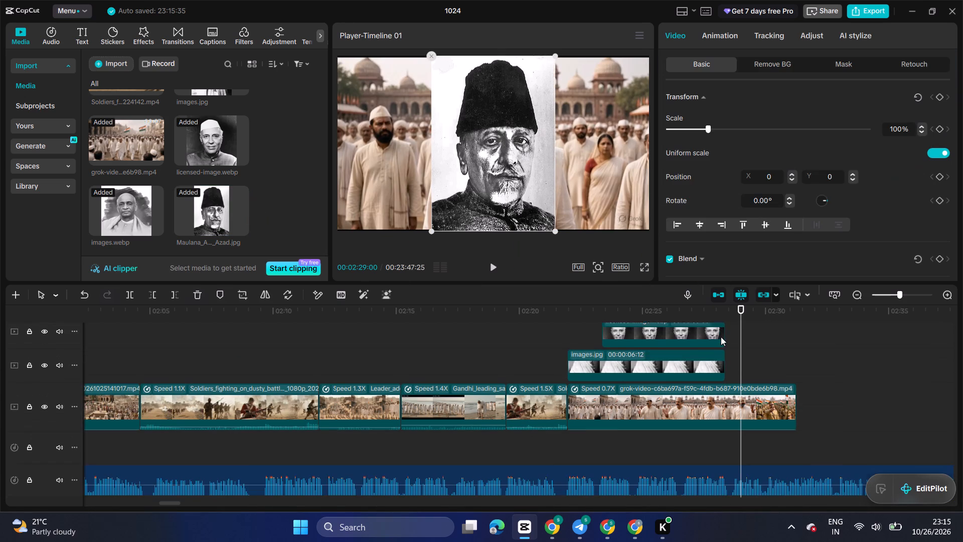
pyautogui.scroll(-4, 721, 337)
pyautogui.click(736, 421)
pyautogui.moveTo(736, 421); pyautogui.dragTo(731, 423)
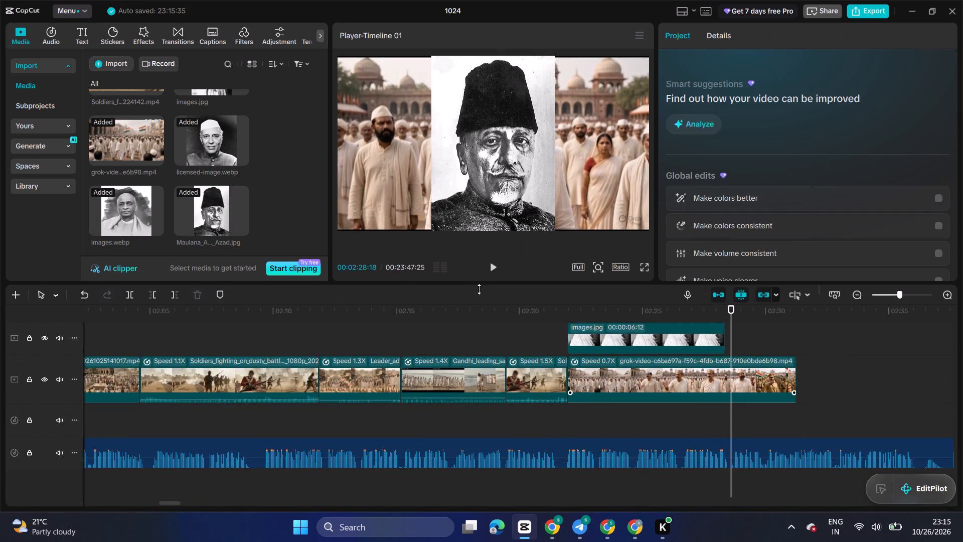
pyautogui.click(501, 266)
pyautogui.click(501, 266)
pyautogui.scroll(3, 731, 408)
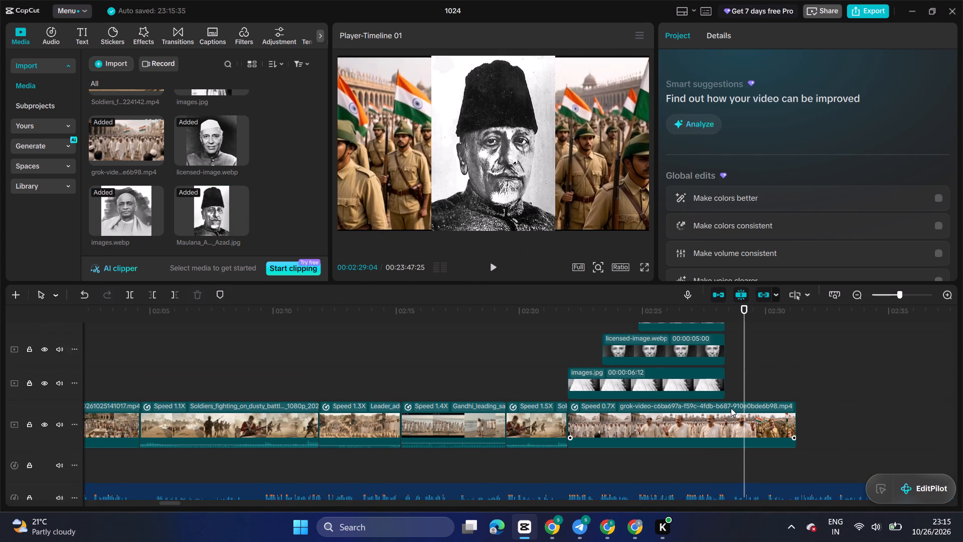
pyautogui.scroll(-4, 731, 408)
pyautogui.click(676, 427)
pyautogui.moveTo(676, 427); pyautogui.dragTo(681, 433)
pyautogui.scroll(6, 681, 433)
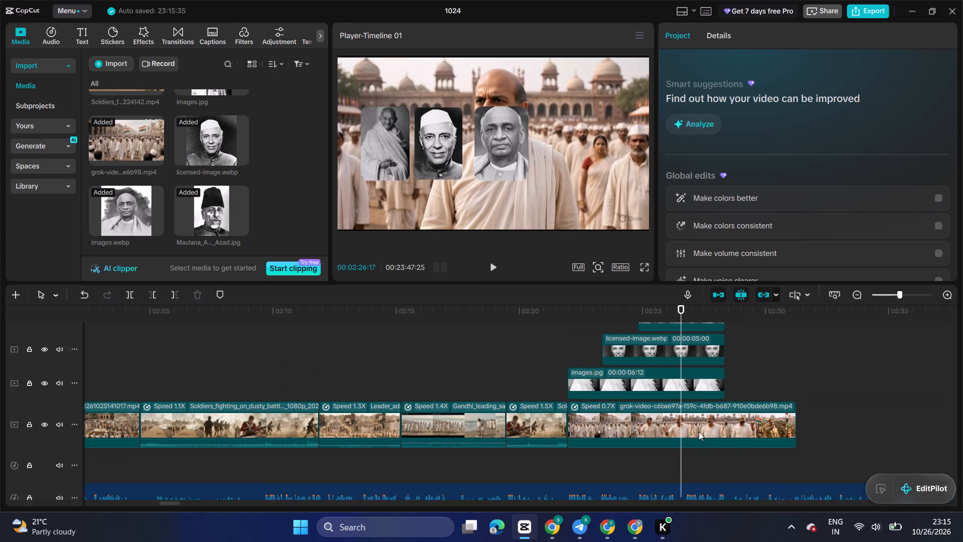
pyautogui.scroll(1, 699, 432)
pyautogui.click(731, 329)
pyautogui.moveTo(733, 335); pyautogui.dragTo(695, 341)
# Add a Rectangle mask to the Azad overlay and stretch it over the portrait's full height and most of its width.
pyautogui.click(852, 59)
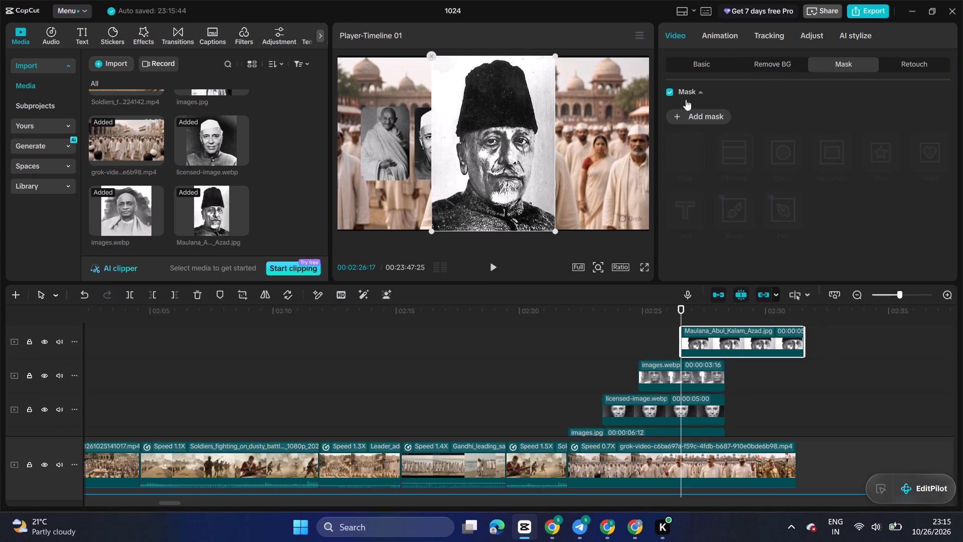
pyautogui.click(694, 125)
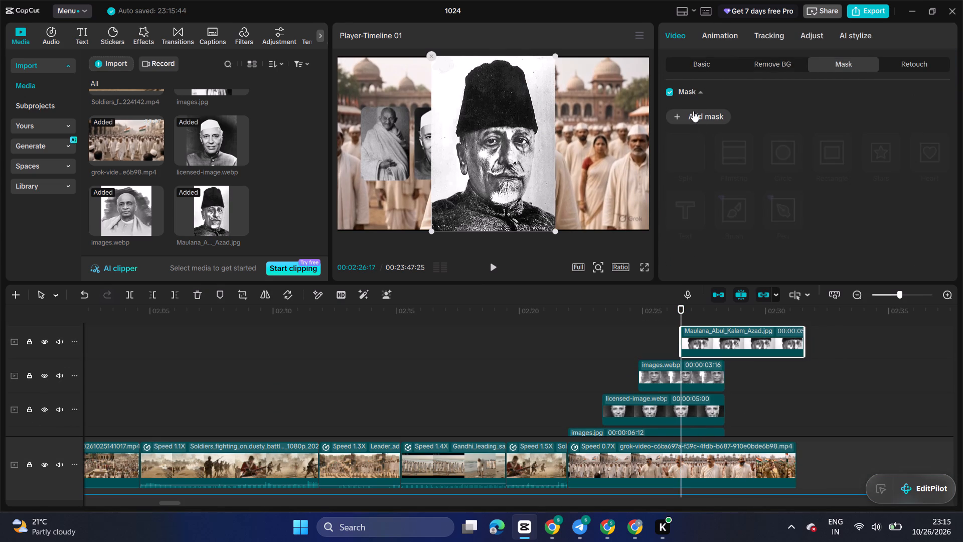
pyautogui.click(693, 111)
pyautogui.moveTo(494, 172); pyautogui.dragTo(494, 177)
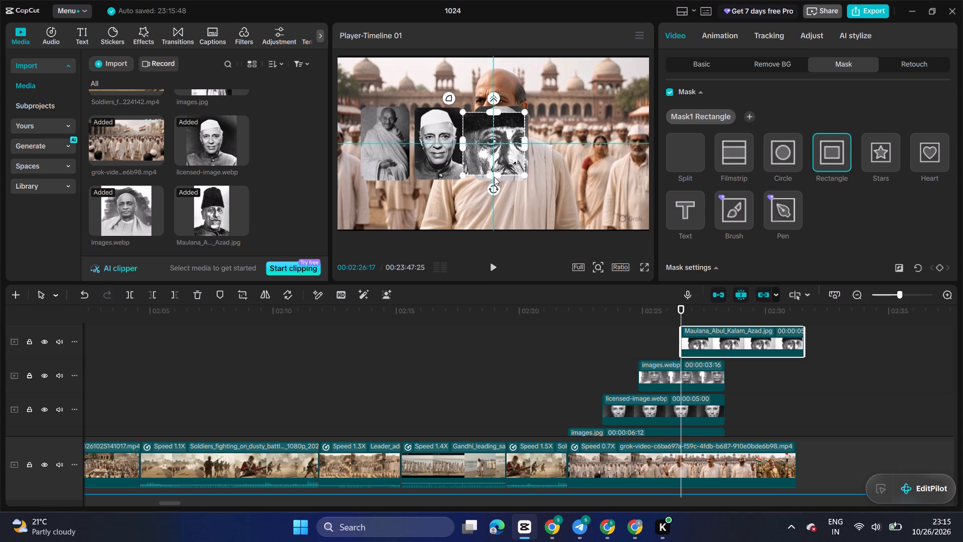
pyautogui.moveTo(494, 177); pyautogui.dragTo(497, 226)
pyautogui.moveTo(525, 142); pyautogui.dragTo(542, 155)
# Scale the Azad overlay to 43% and place it beside the Patel portrait at position X 750, Y 0.
pyautogui.click(689, 65)
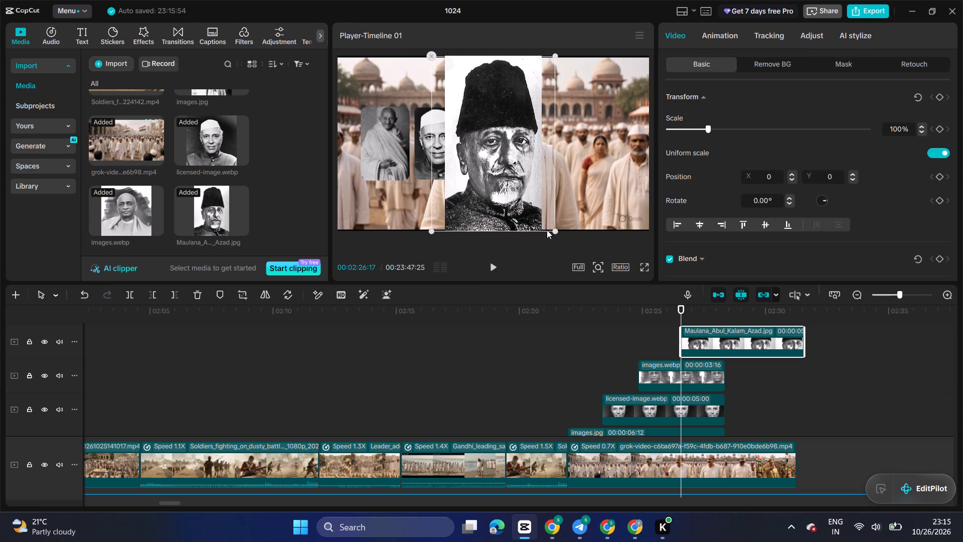
pyautogui.moveTo(551, 233); pyautogui.dragTo(508, 170)
pyautogui.moveTo(492, 152); pyautogui.dragTo(445, 151)
pyautogui.moveTo(478, 191); pyautogui.dragTo(467, 183)
pyautogui.moveTo(449, 161); pyautogui.dragTo(550, 156)
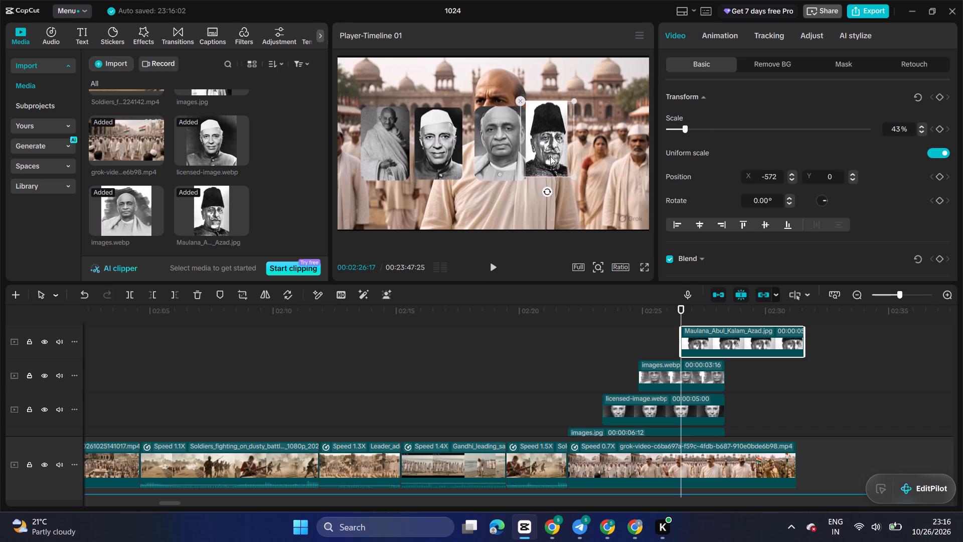
pyautogui.moveTo(550, 156); pyautogui.dragTo(556, 160)
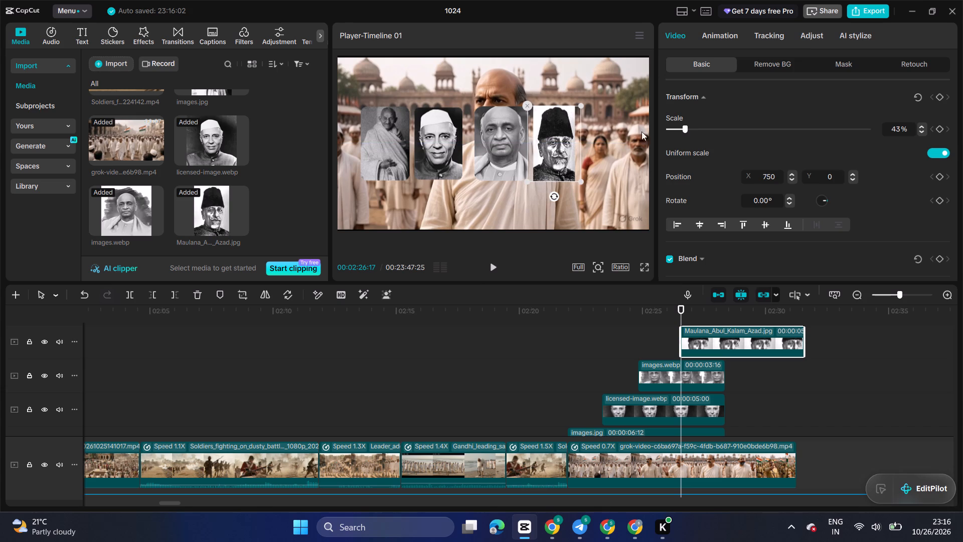
# Widen the Azad overlay's rectangle mask to the portrait's sides and round its corners.
pyautogui.click(832, 63)
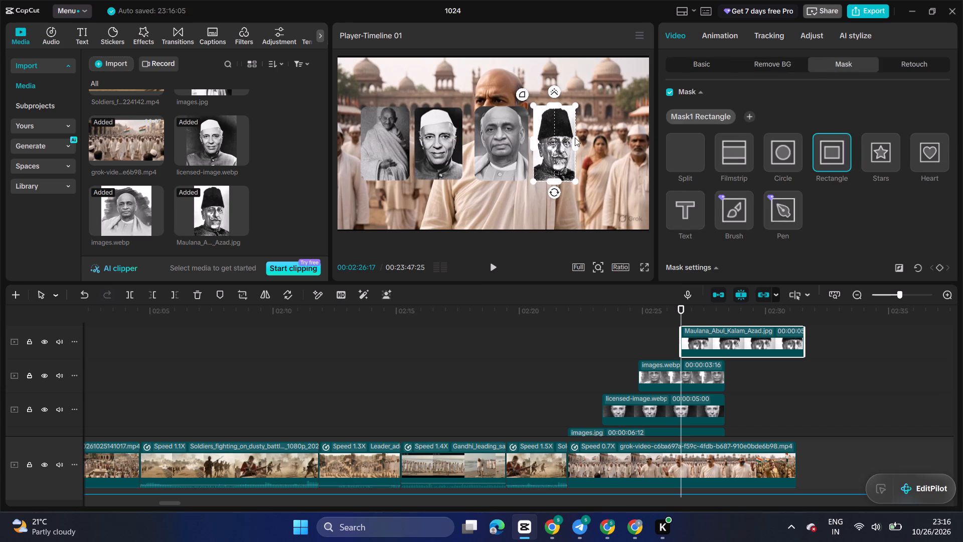
pyautogui.moveTo(577, 141); pyautogui.dragTo(585, 141)
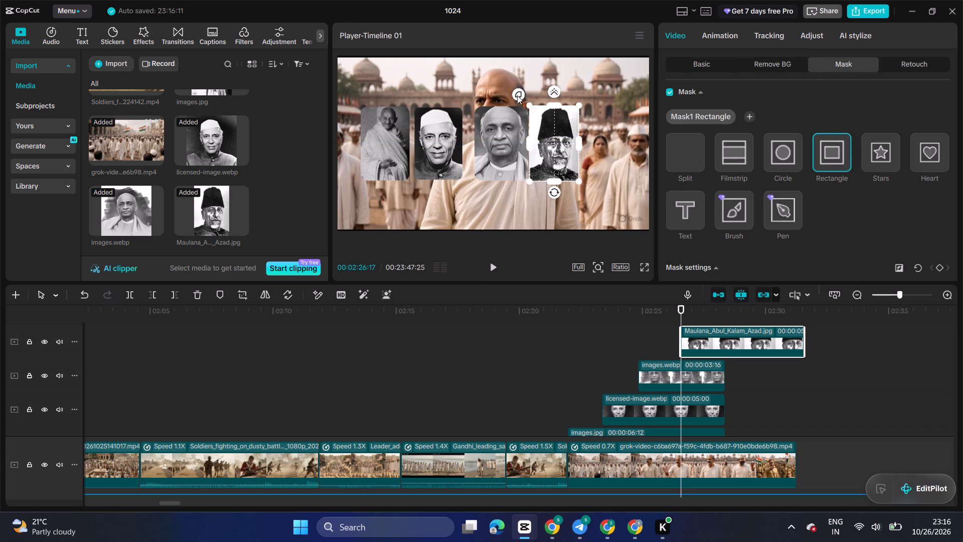
pyautogui.moveTo(518, 93); pyautogui.dragTo(510, 87)
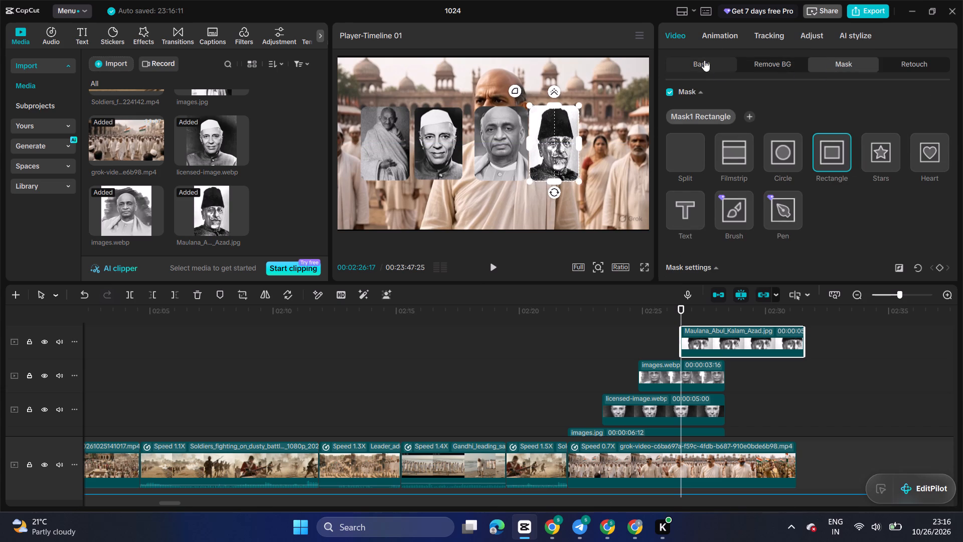
# Nudge the Azad overlay horizontally away from the Patel portrait to widen the gap between them.
pyautogui.click(704, 60)
pyautogui.moveTo(566, 126); pyautogui.dragTo(576, 126)
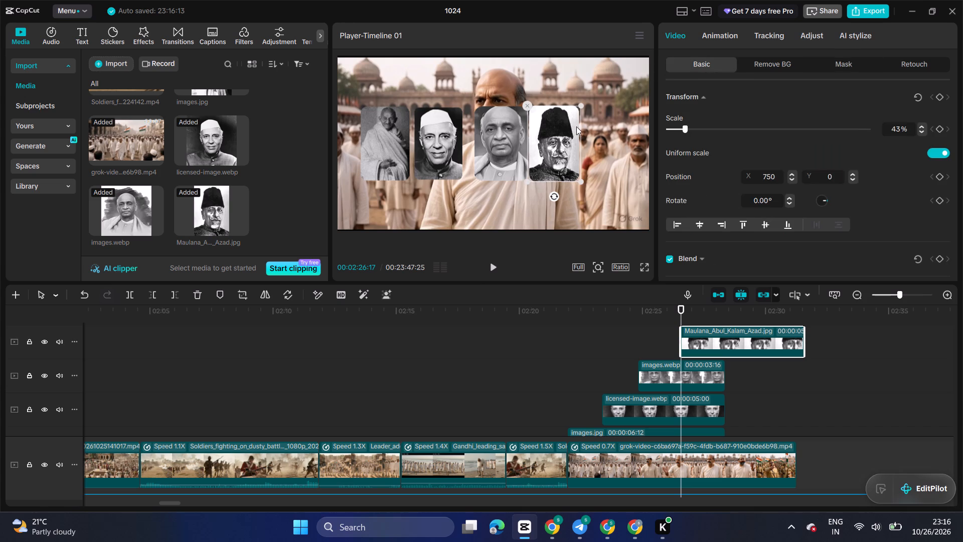
pyautogui.moveTo(576, 126); pyautogui.dragTo(578, 126)
pyautogui.moveTo(558, 134); pyautogui.dragTo(566, 134)
# Scrub and play the narration across the Azad overlay, from about 02:26 to past 02:30, to check the timing of the portraits.
pyautogui.click(654, 331)
pyautogui.moveTo(656, 332); pyautogui.dragTo(683, 336)
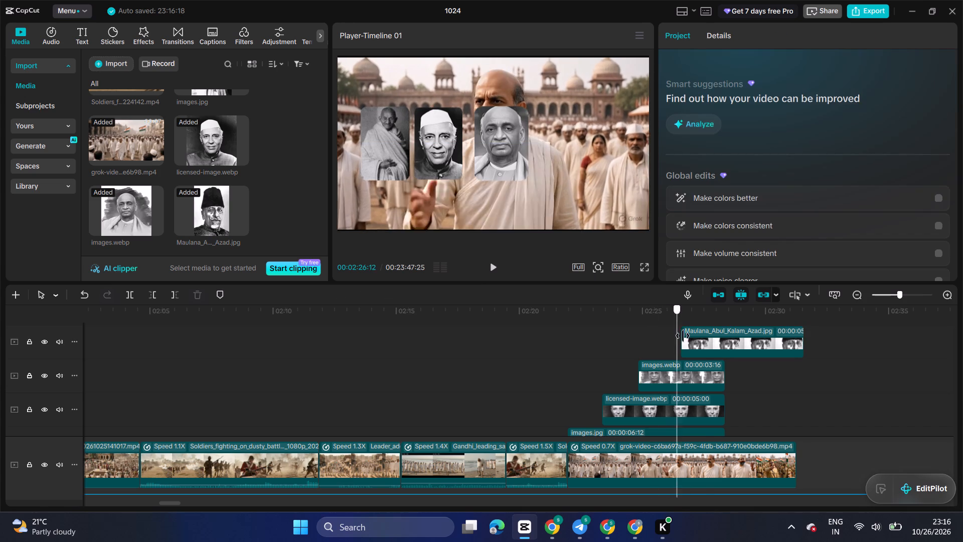
pyautogui.moveTo(683, 336); pyautogui.dragTo(707, 339)
pyautogui.scroll(-6, 697, 349)
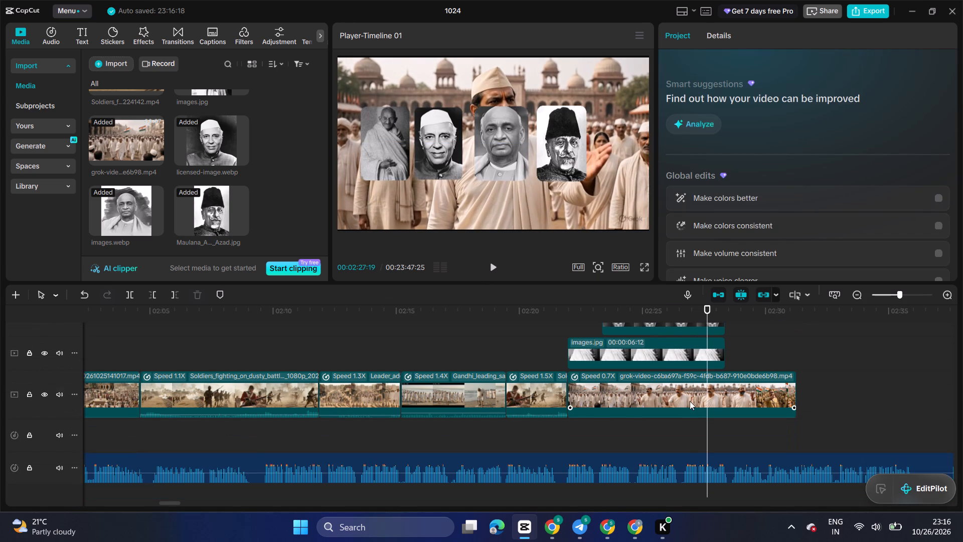
pyautogui.click(681, 446)
pyautogui.click(498, 265)
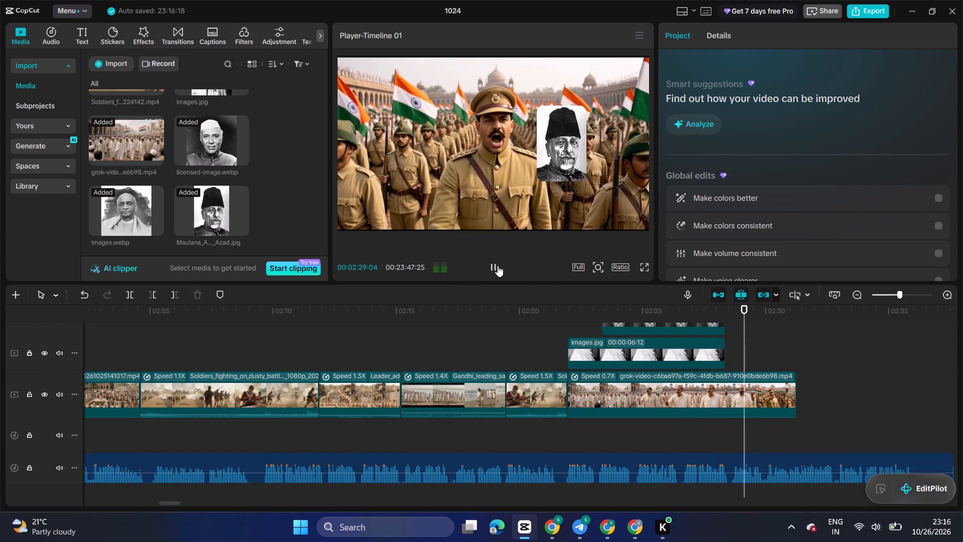
pyautogui.click(498, 265)
pyautogui.click(732, 433)
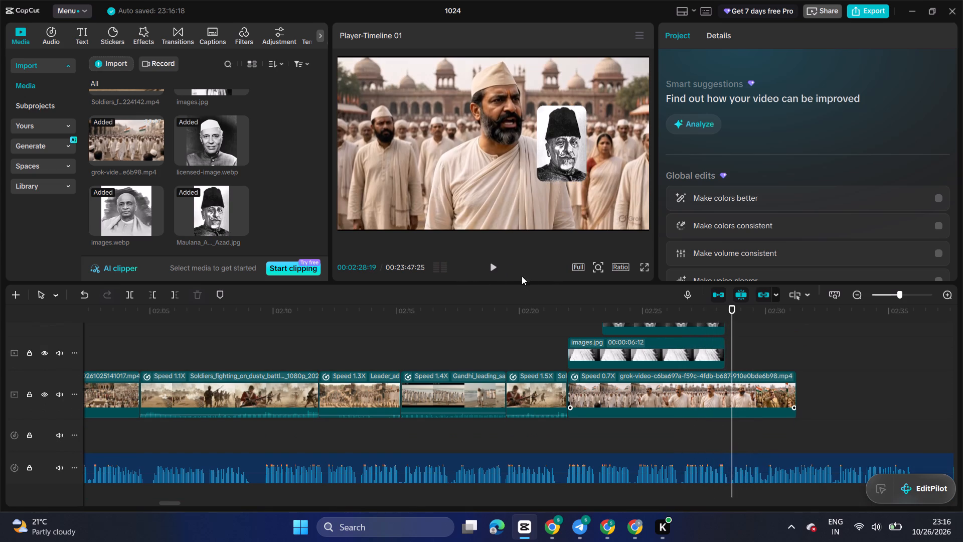
pyautogui.click(498, 266)
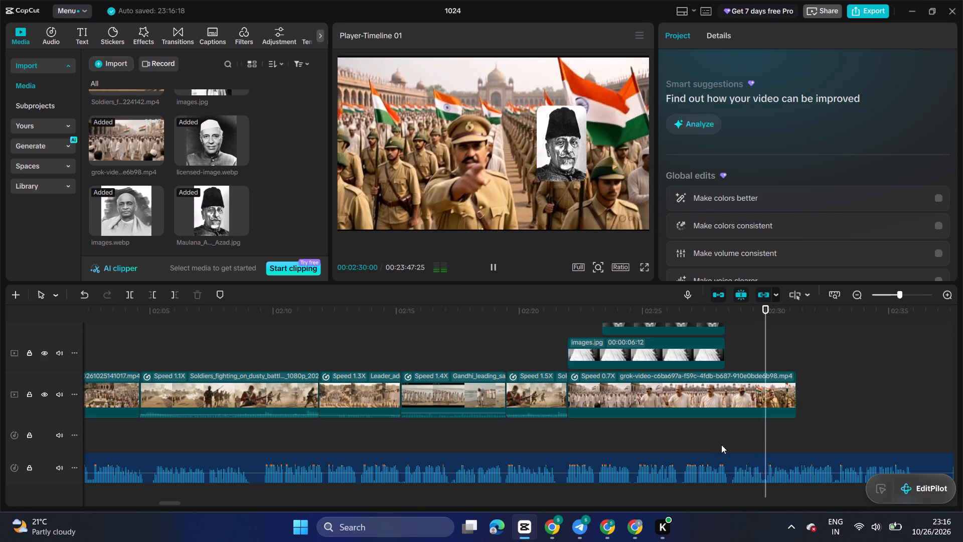
pyautogui.click(735, 445)
pyautogui.moveTo(735, 445); pyautogui.dragTo(727, 439)
pyautogui.click(726, 439)
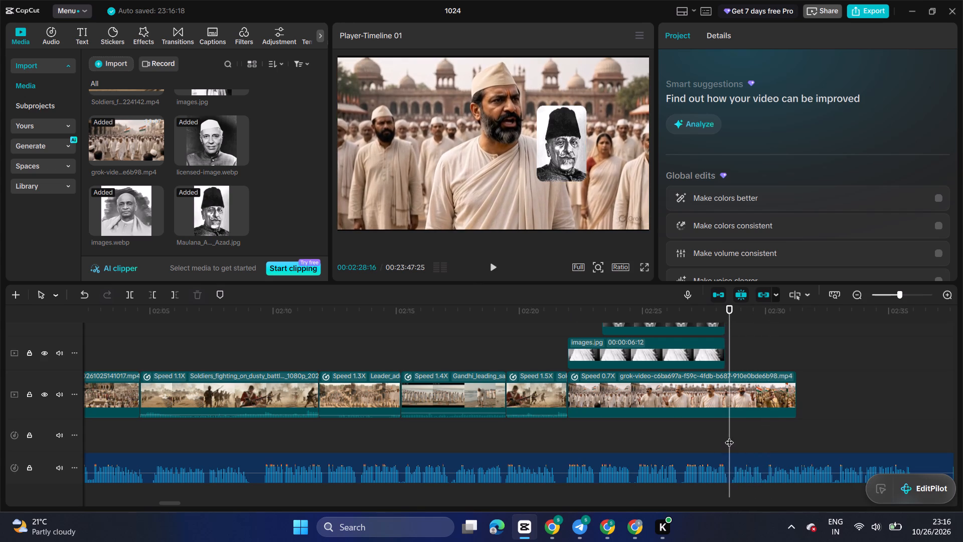
pyautogui.click(499, 263)
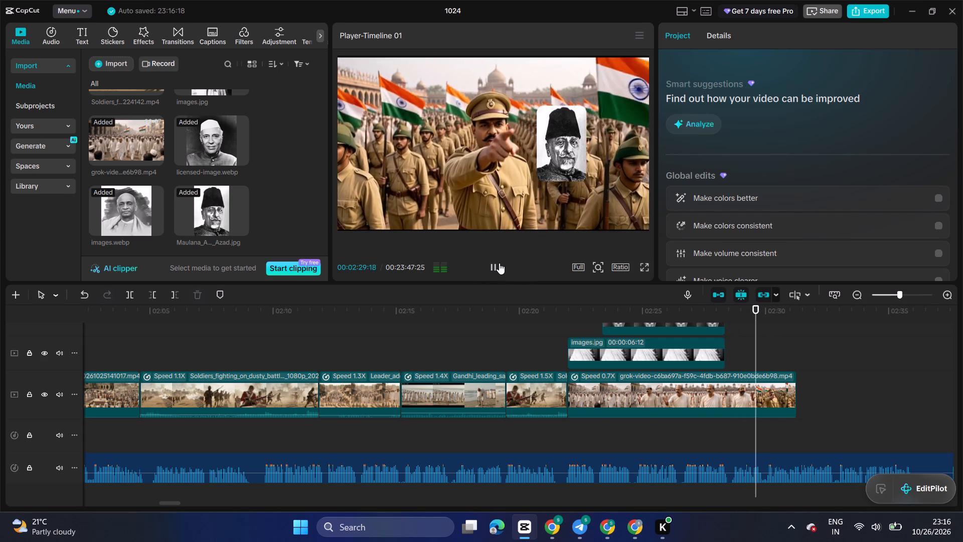
pyautogui.click(499, 263)
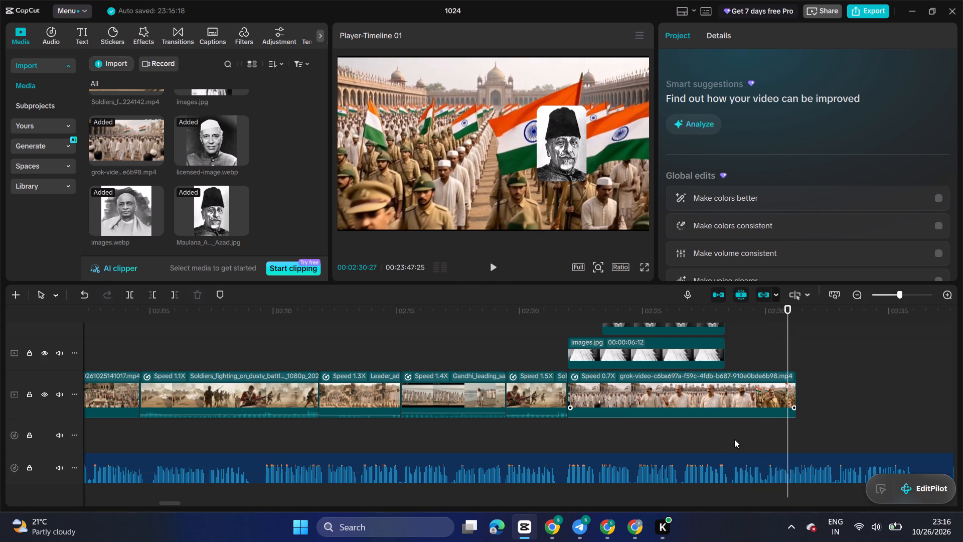
pyautogui.doubleClick(734, 439)
# Switch to the Chrome window with the Maulana Azad search and search Google for subhash chandra bose.
pyautogui.click(646, 526)
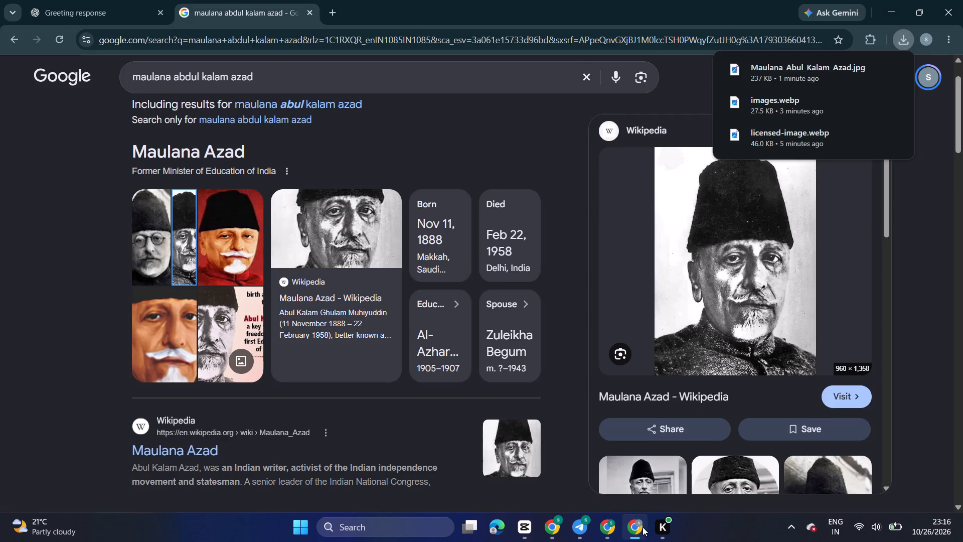
pyautogui.click(591, 73)
pyautogui.click(548, 78)
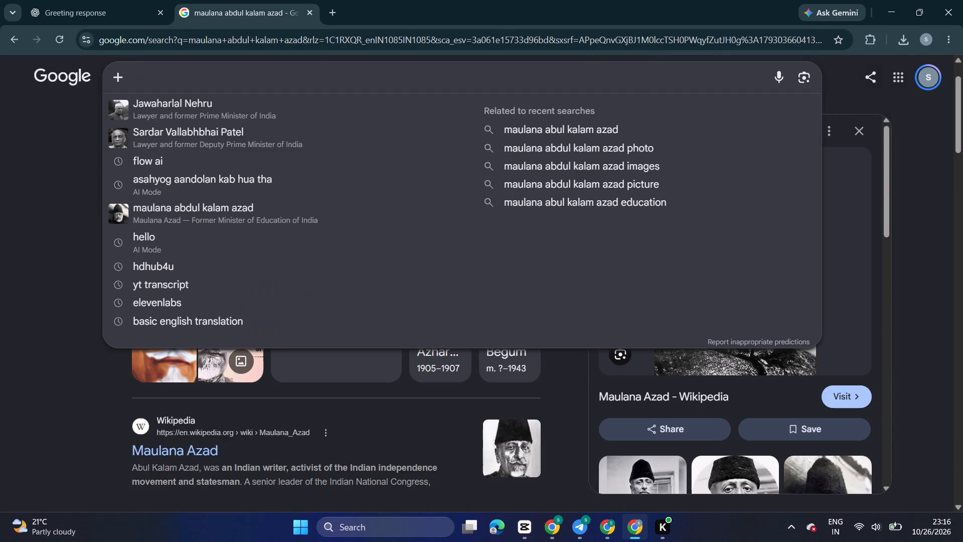
pyautogui.press('s')
pyautogui.write('hubhashchandra bose')
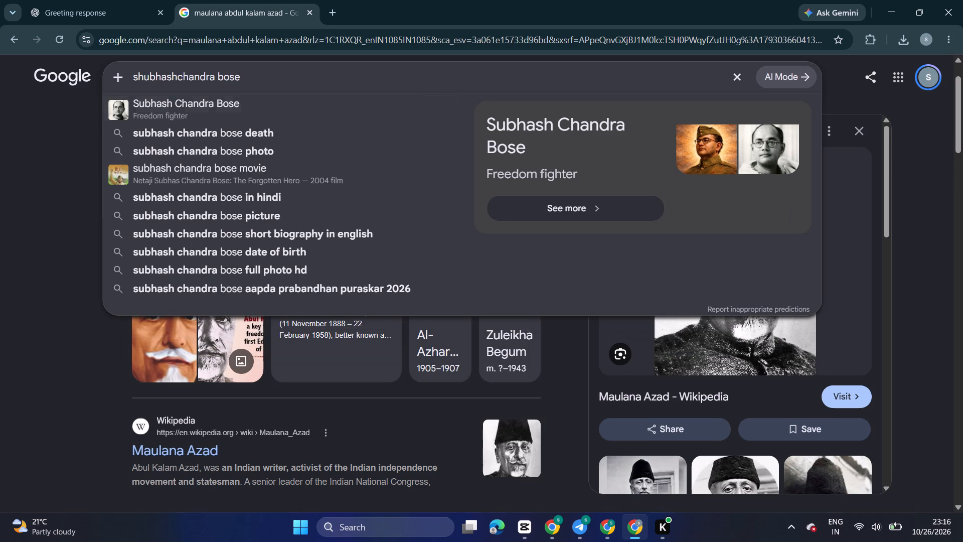
pyautogui.click(377, 101)
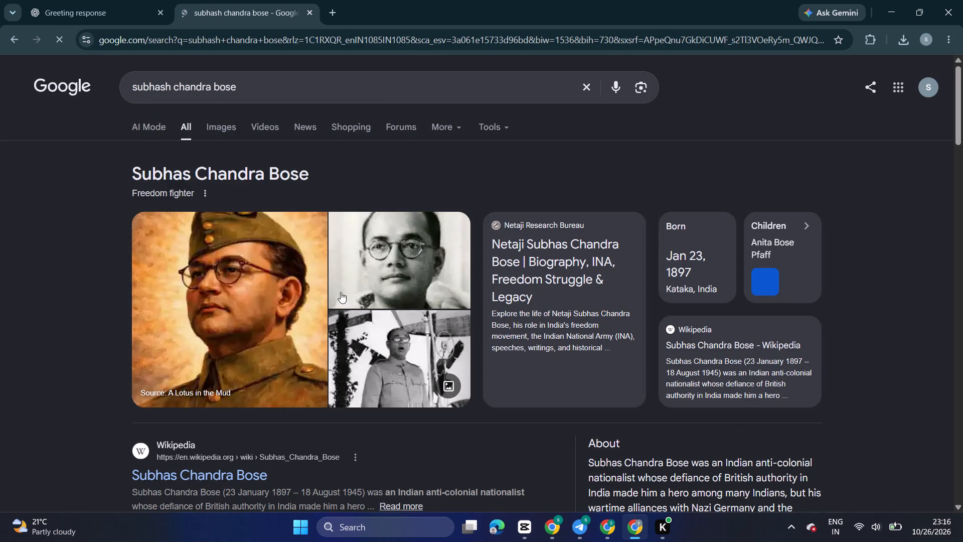
# Look over the Bose image results and open the Wikipedia article behind the black-and-white portrait in a new tab.
pyautogui.scroll(-1, 366, 283)
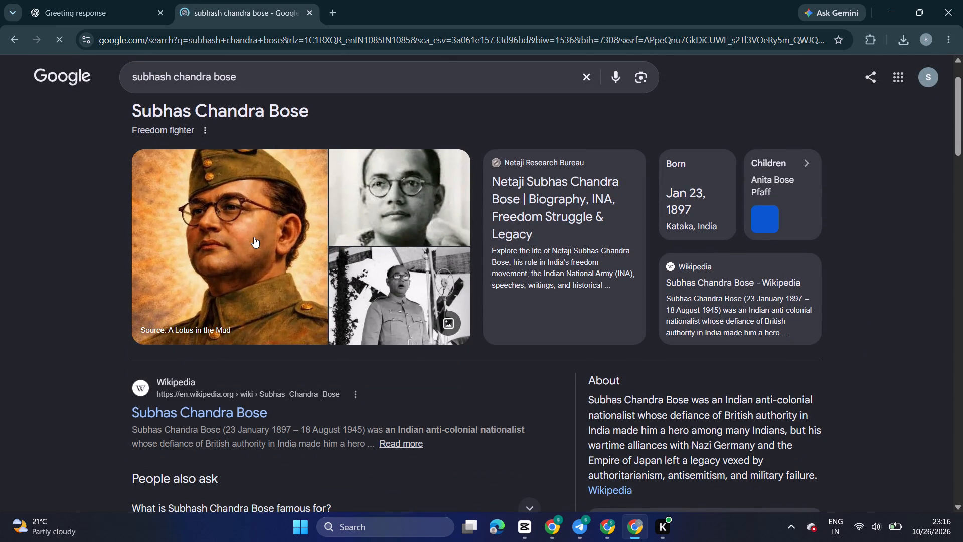
pyautogui.rightClick(254, 237)
pyautogui.scroll(-3, 364, 196)
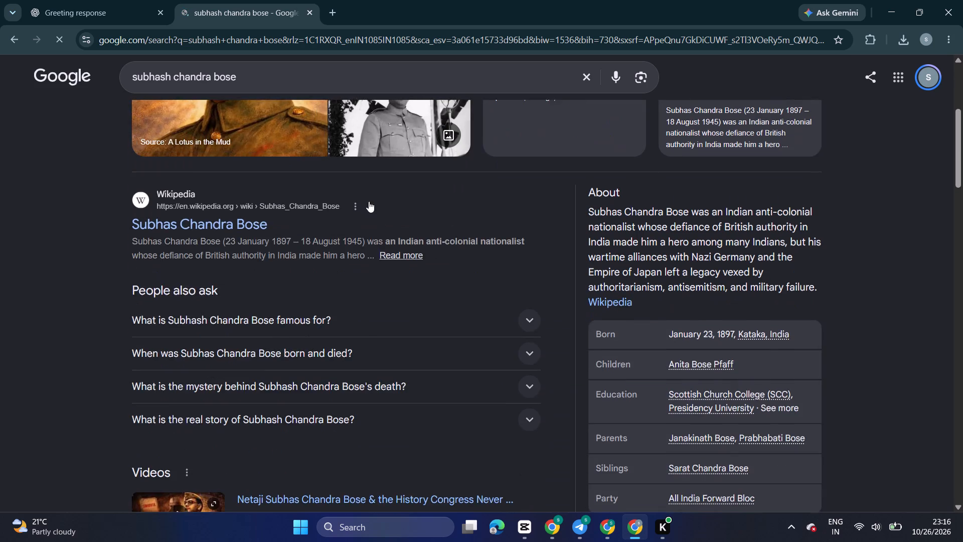
pyautogui.scroll(4, 367, 211)
pyautogui.click(393, 269)
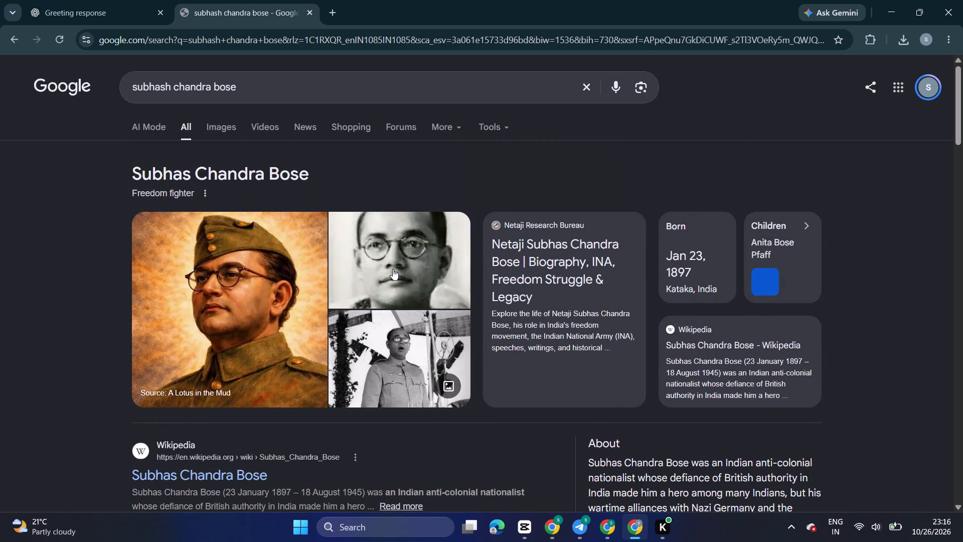
pyautogui.rightClick(737, 295)
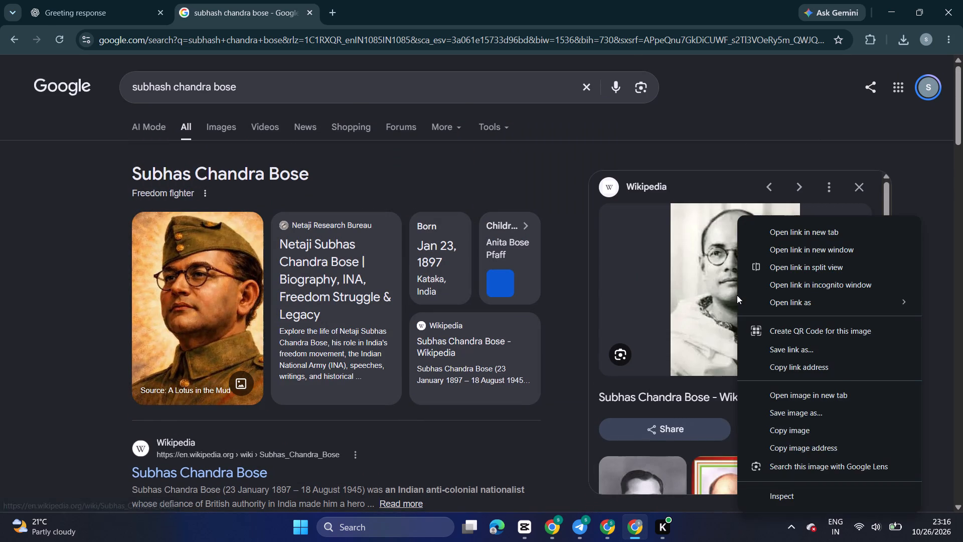
pyautogui.click(695, 301)
# Browse the similar Bose images, and save the Wikipedia article's portrait to Downloads as Subhas_Chandra_Bose_NRB.jpg in WEBP format.
pyautogui.scroll(-3, 695, 301)
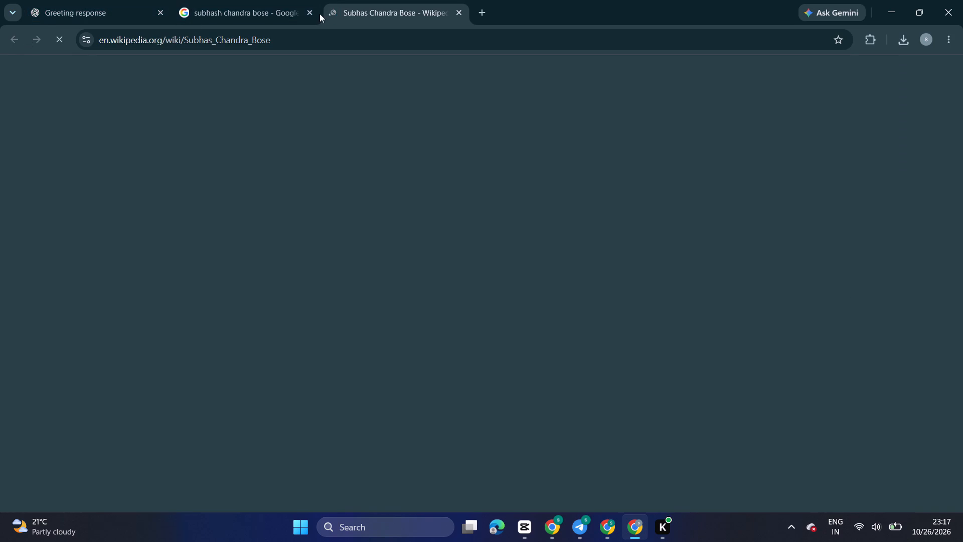
pyautogui.click(290, 0)
pyautogui.scroll(-4, 789, 358)
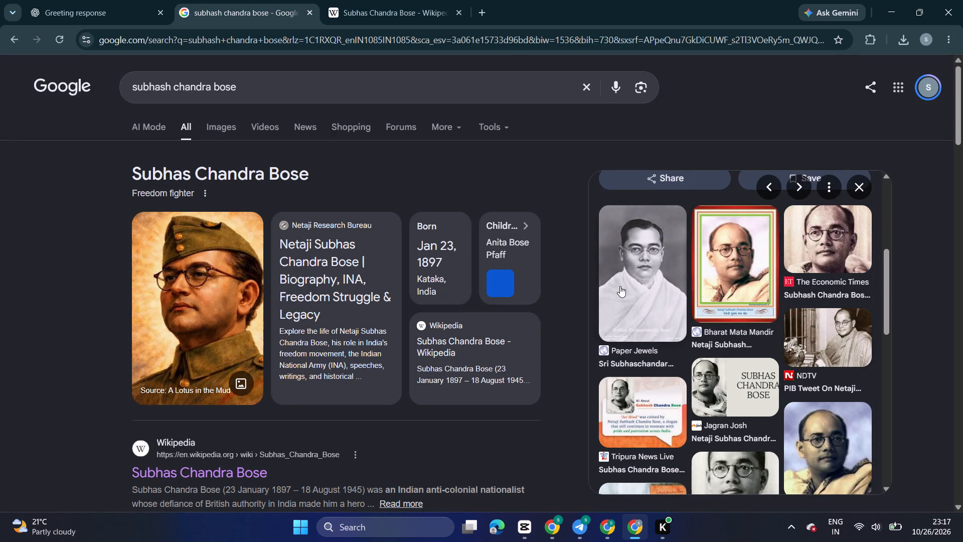
pyautogui.scroll(-2, 683, 302)
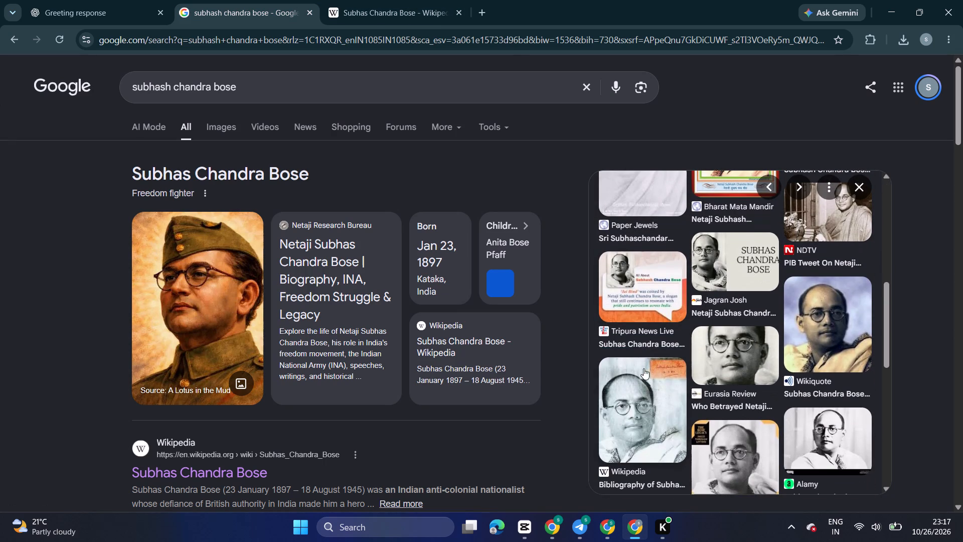
pyautogui.click(407, 0)
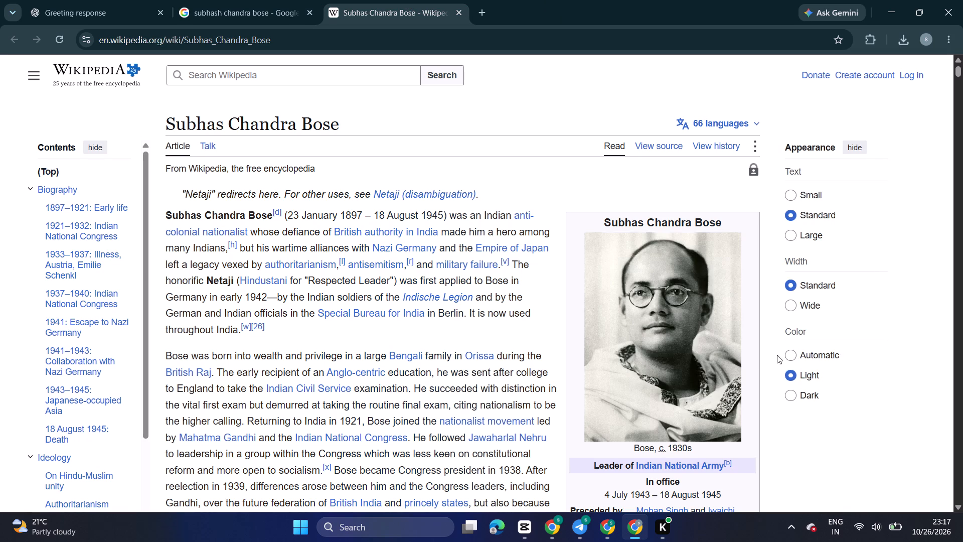
pyautogui.rightClick(644, 347)
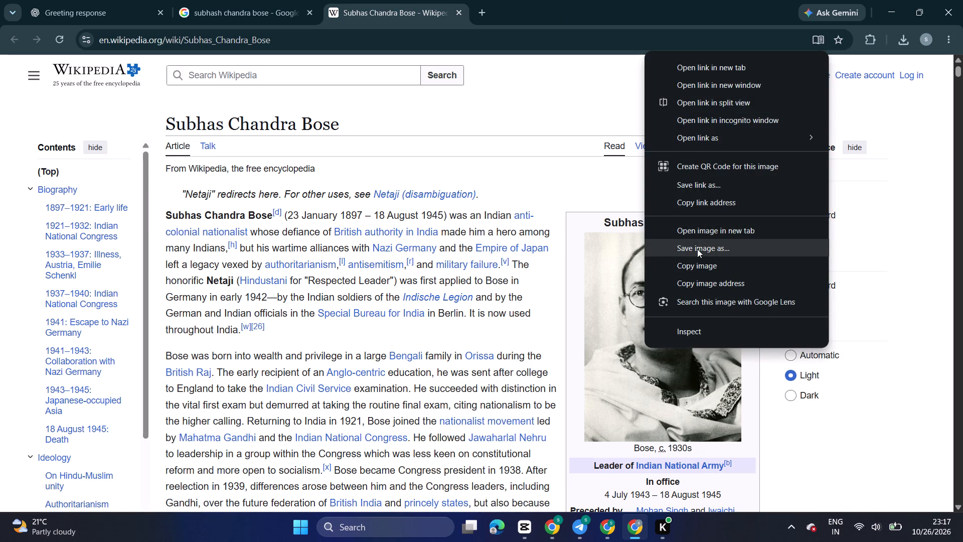
pyautogui.click(697, 249)
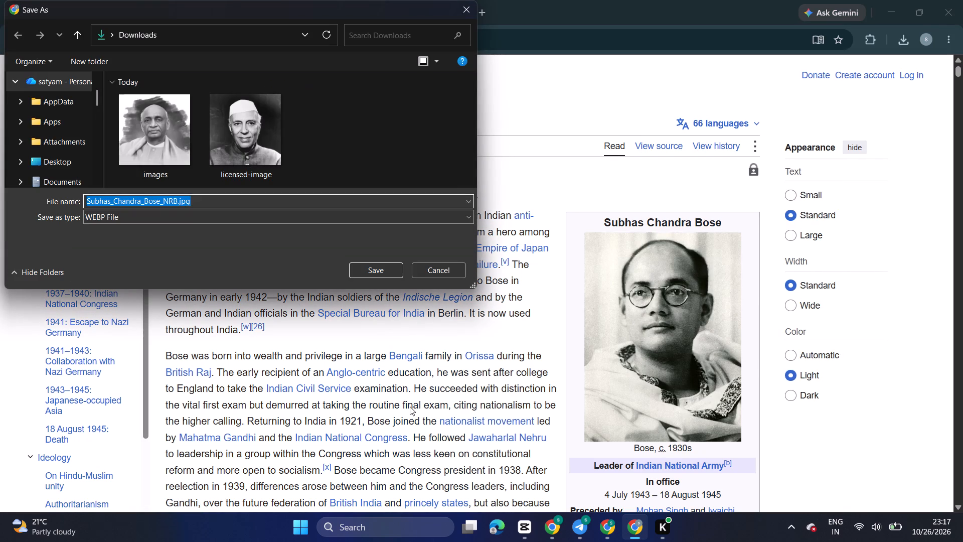
pyautogui.click(370, 275)
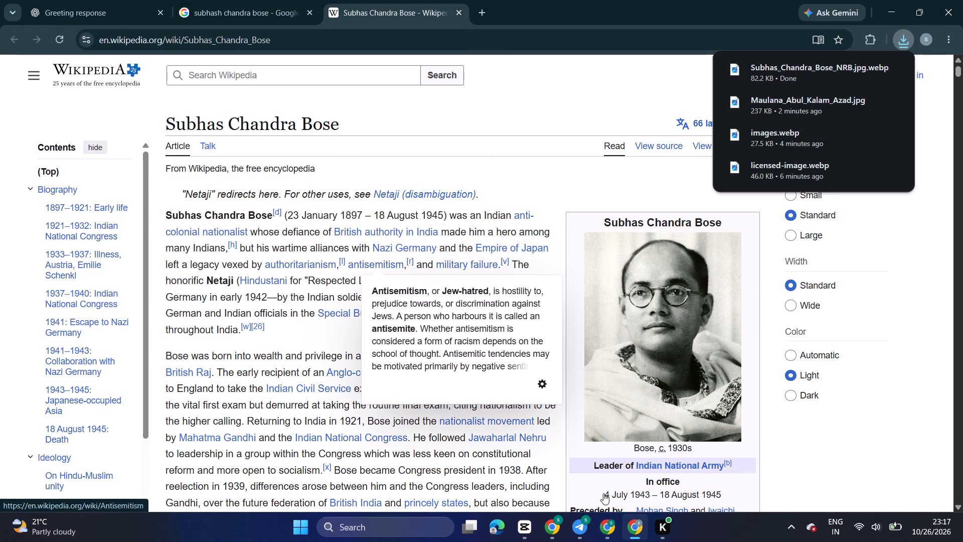
# Switch to CapCut and import the Subhas_Chandra_Bose_NRB.jpg portrait from Downloads into the project media.
pyautogui.click(528, 521)
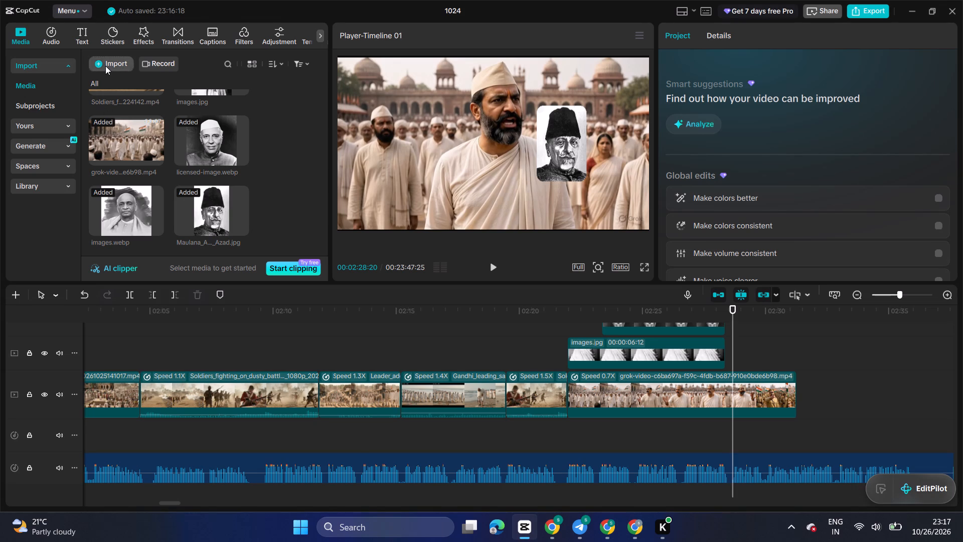
pyautogui.click(105, 66)
pyautogui.click(129, 83)
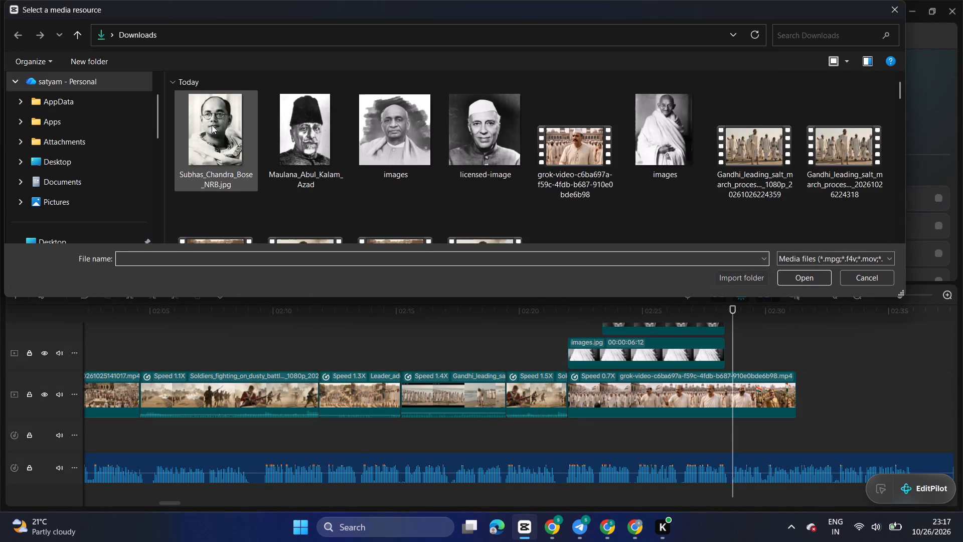
pyautogui.doubleClick(212, 125)
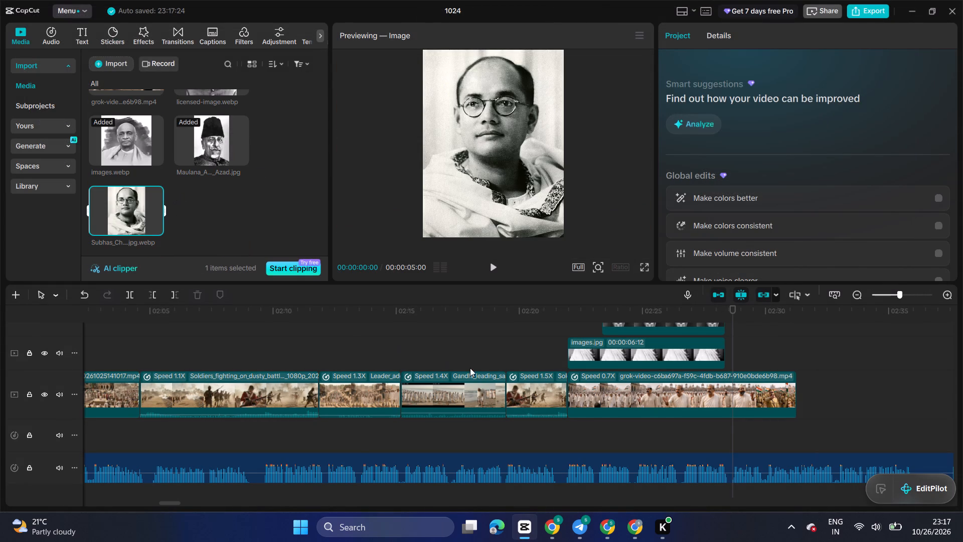
# Place the Bose portrait on a new track above the Azad overlay, starting at 02:28:20.
pyautogui.scroll(7, 747, 434)
pyautogui.moveTo(113, 206); pyautogui.dragTo(734, 328)
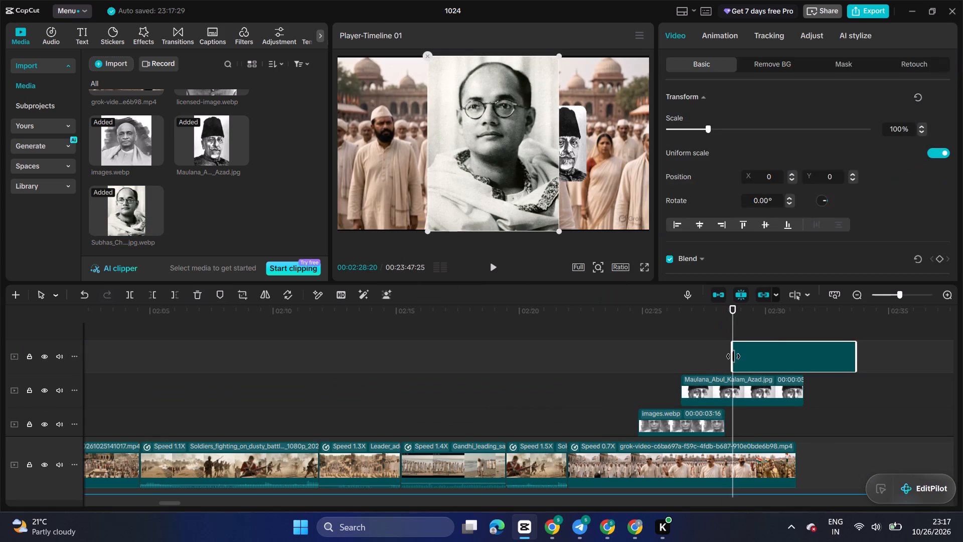
# Play the narration over the Bose clip, and trim the clip's end to 02:31:17, level with the end of the Azad clip.
pyautogui.click(490, 263)
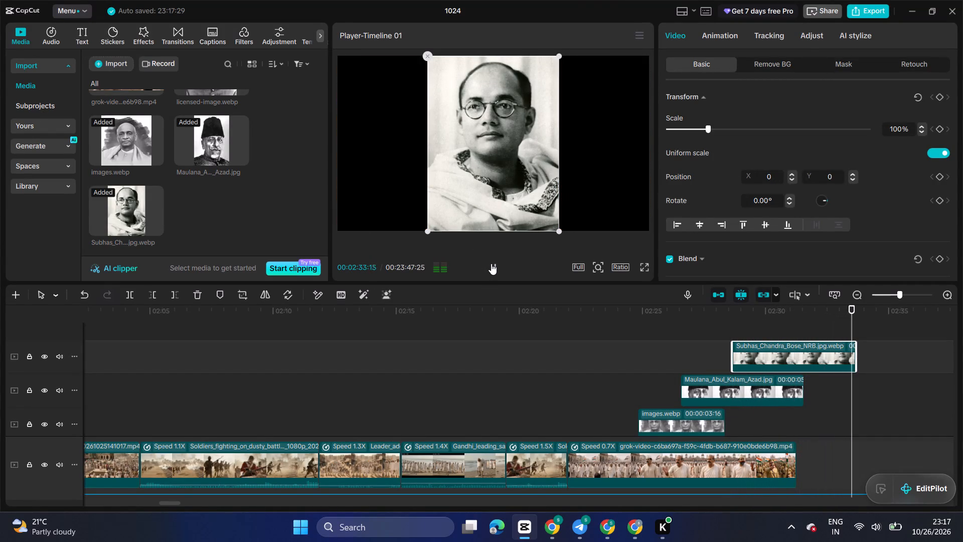
pyautogui.click(491, 263)
pyautogui.click(800, 409)
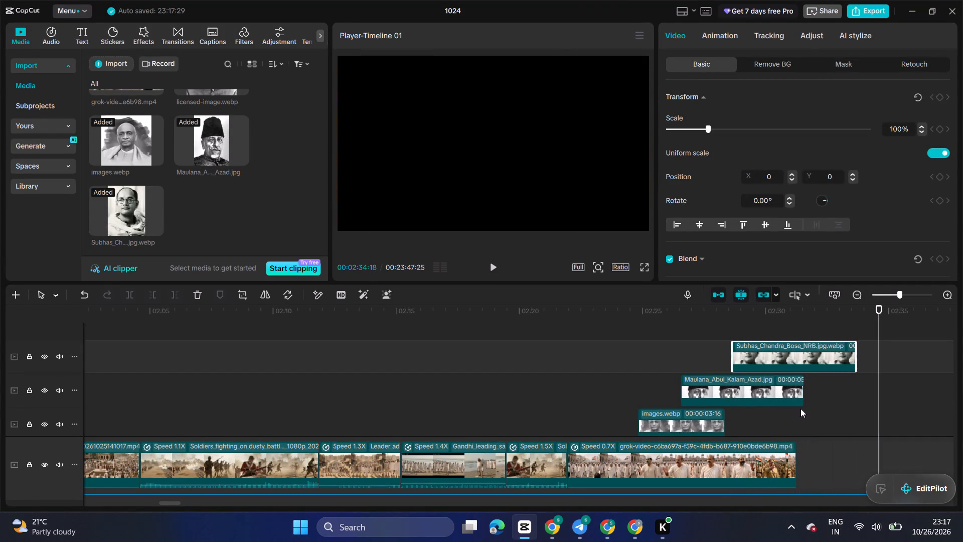
pyautogui.click(786, 356)
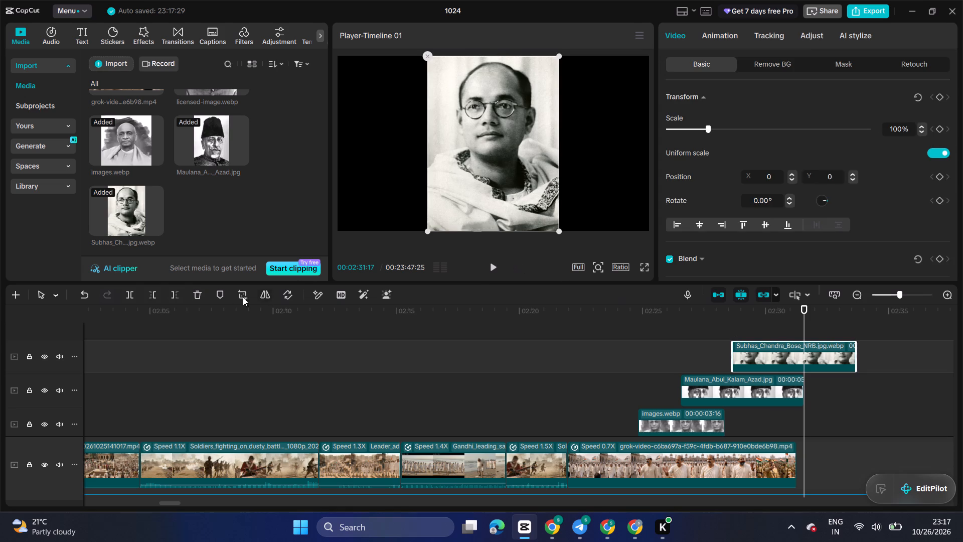
pyautogui.click(179, 292)
# Add a rectangle mask to the Bose overlay and stretch it to the portrait's full height and nearly its full width.
pyautogui.click(762, 422)
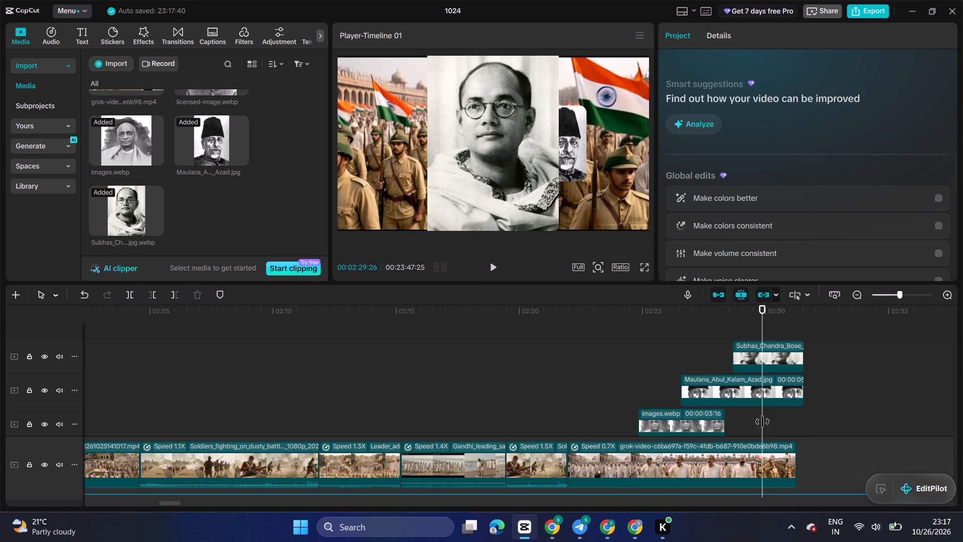
pyautogui.click(510, 132)
pyautogui.click(831, 66)
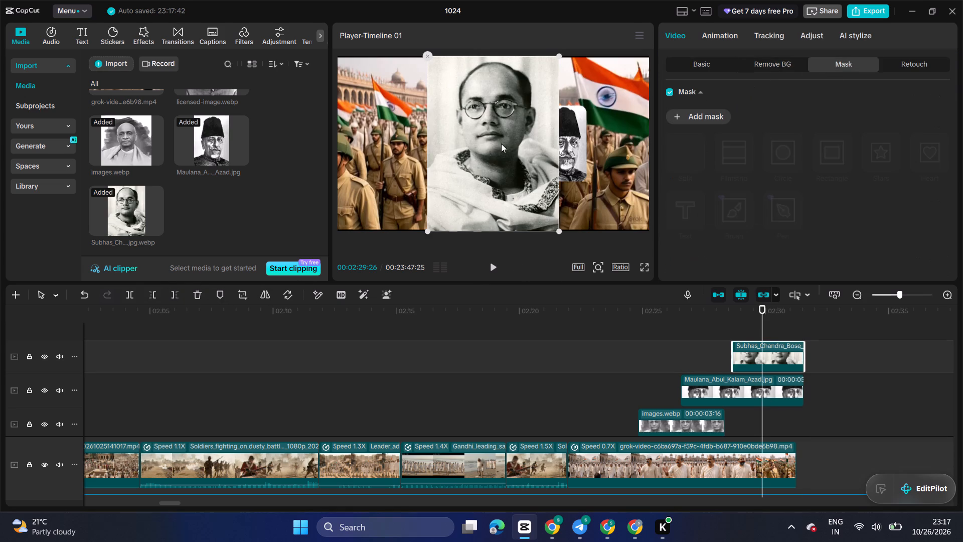
pyautogui.click(688, 116)
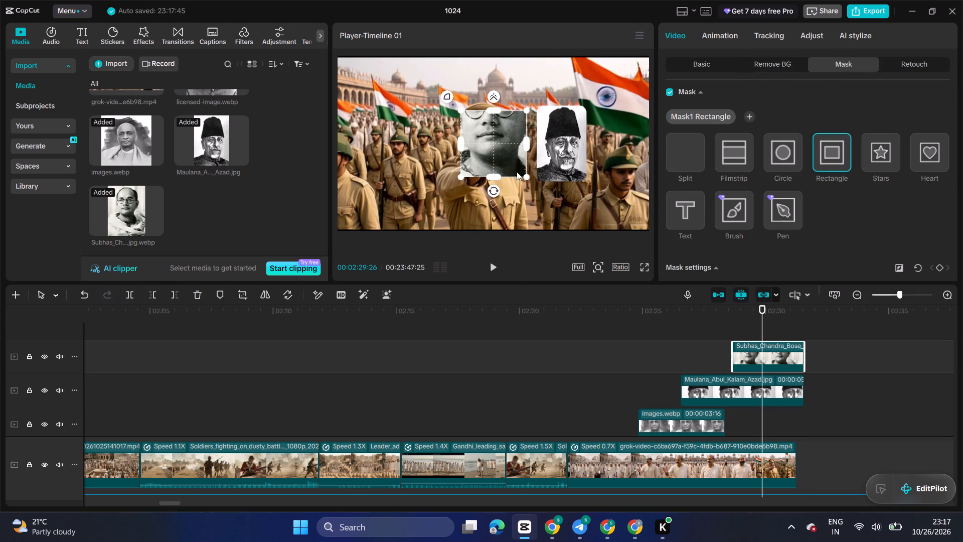
pyautogui.moveTo(492, 178); pyautogui.dragTo(503, 227)
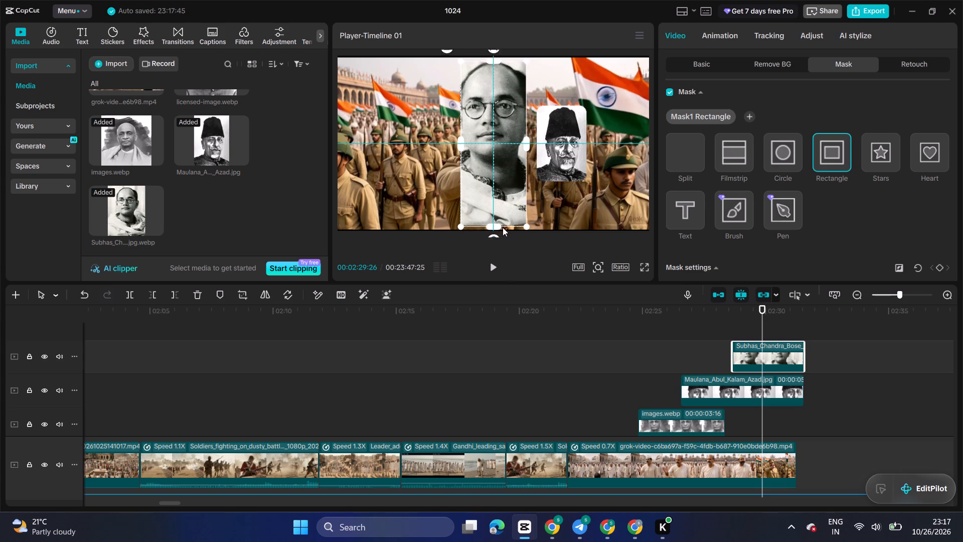
pyautogui.moveTo(503, 227); pyautogui.dragTo(503, 230)
pyautogui.moveTo(527, 148); pyautogui.dragTo(547, 152)
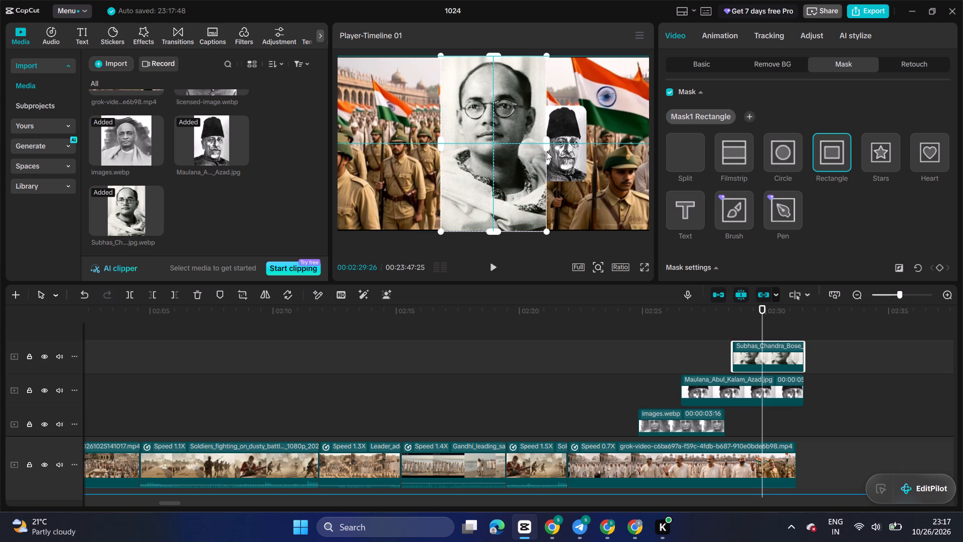
pyautogui.moveTo(547, 152); pyautogui.dragTo(552, 152)
# Shrink the Bose overlay to 52% and place it beside the Azad portrait at about X 1546, Y -77.
pyautogui.click(682, 65)
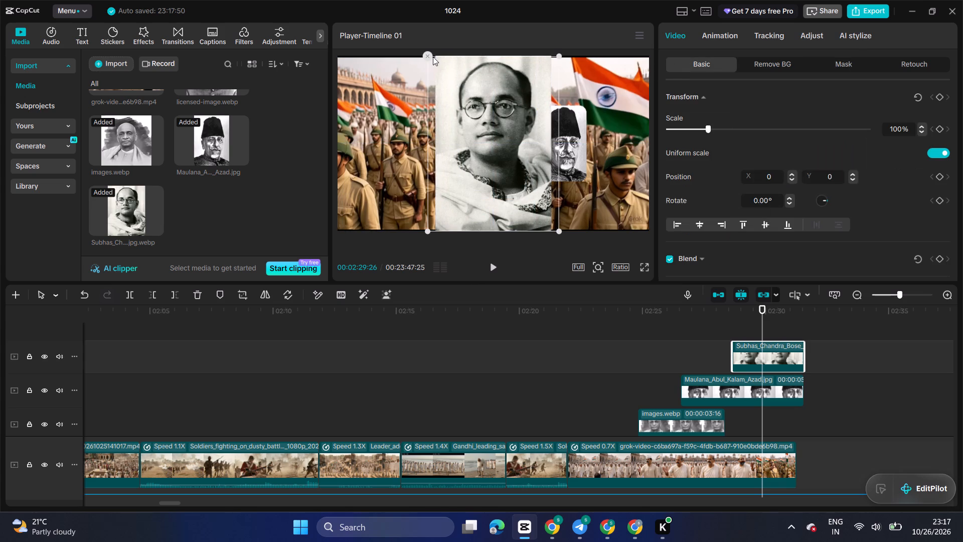
pyautogui.moveTo(557, 230); pyautogui.dragTo(521, 183)
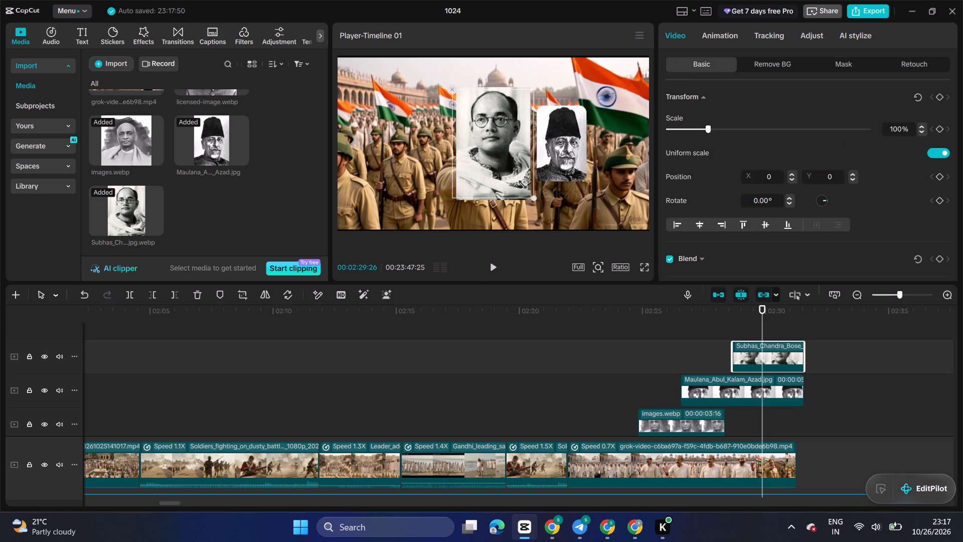
pyautogui.moveTo(521, 183); pyautogui.dragTo(514, 170)
pyautogui.moveTo(498, 137); pyautogui.dragTo(623, 144)
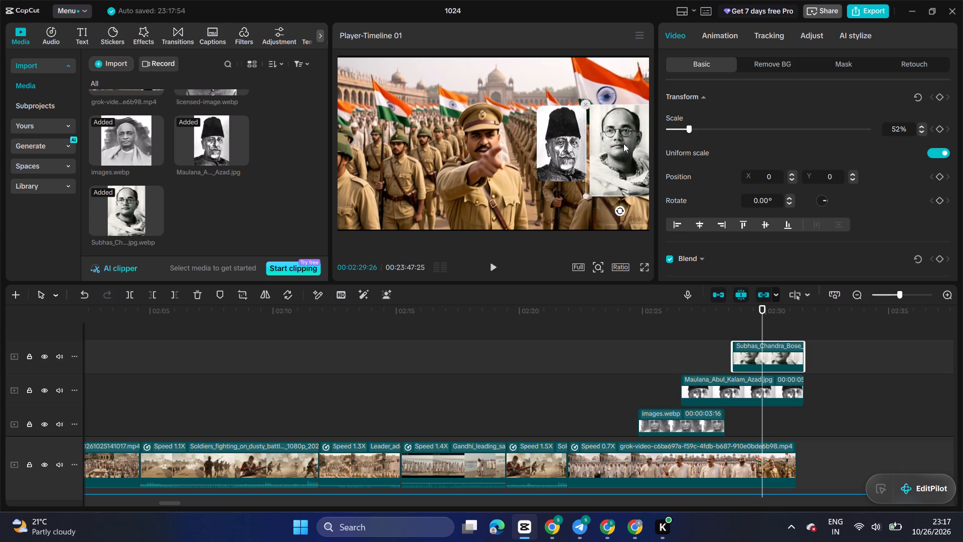
pyautogui.moveTo(623, 144); pyautogui.dragTo(623, 143)
# Fine-tune the Bose overlay to 41% scale and Y position 0 so it lines up with the Azad portrait.
pyautogui.moveTo(586, 195); pyautogui.dragTo(594, 186)
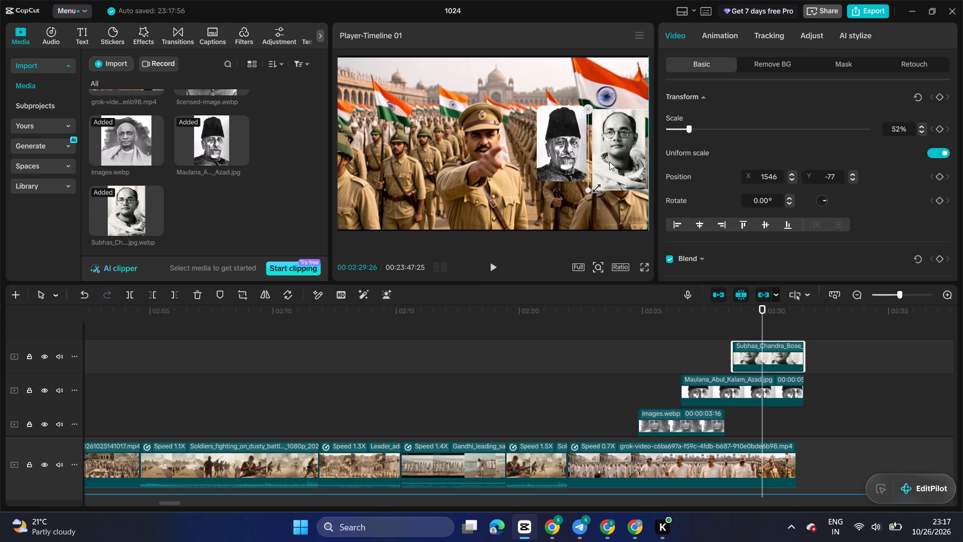
pyautogui.moveTo(614, 157); pyautogui.dragTo(611, 152)
pyautogui.moveTo(591, 184); pyautogui.dragTo(593, 184)
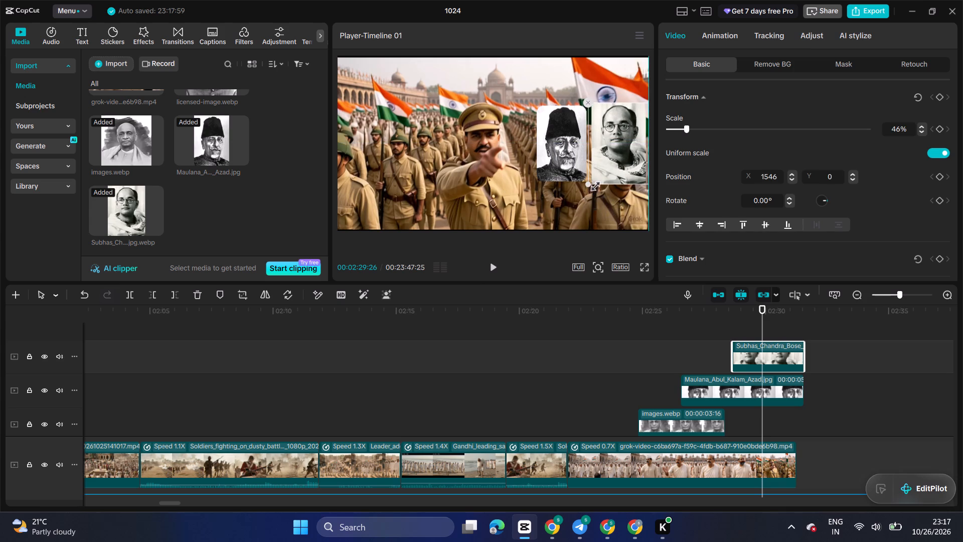
pyautogui.moveTo(593, 184); pyautogui.dragTo(599, 179)
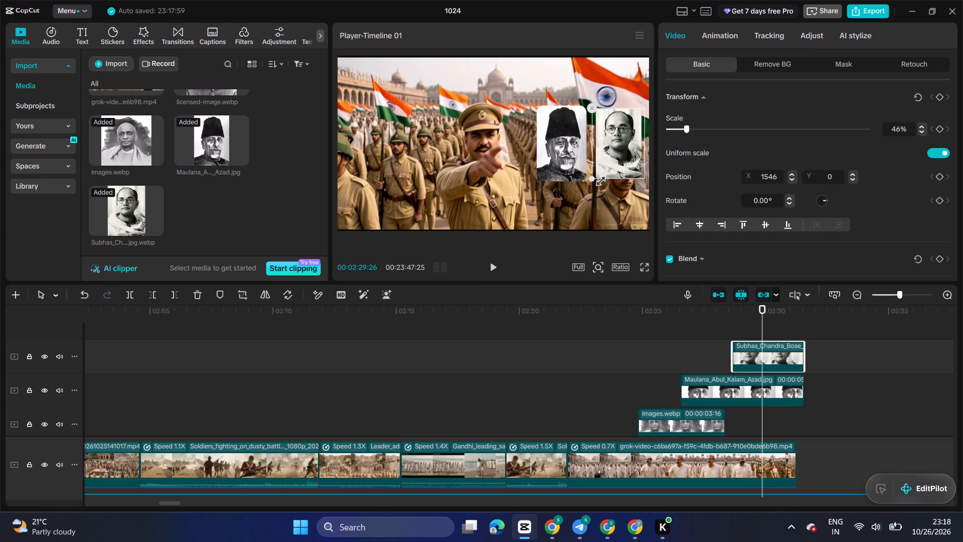
pyautogui.moveTo(599, 179); pyautogui.dragTo(601, 182)
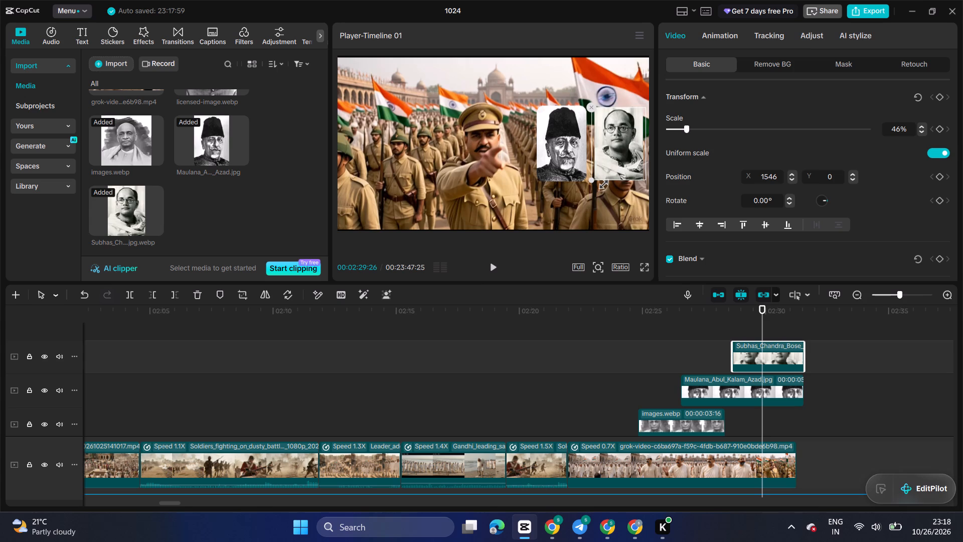
pyautogui.moveTo(601, 182); pyautogui.dragTo(597, 184)
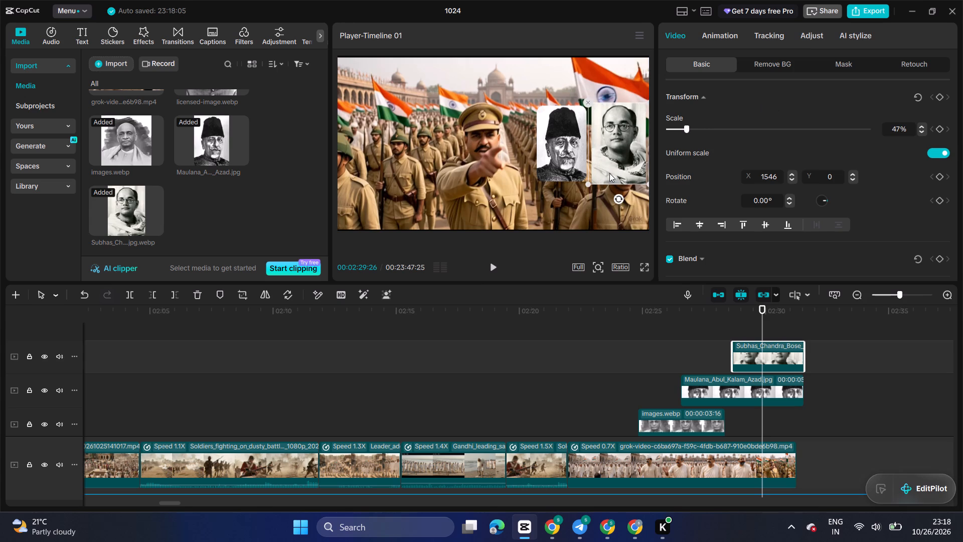
pyautogui.moveTo(588, 181); pyautogui.dragTo(593, 181)
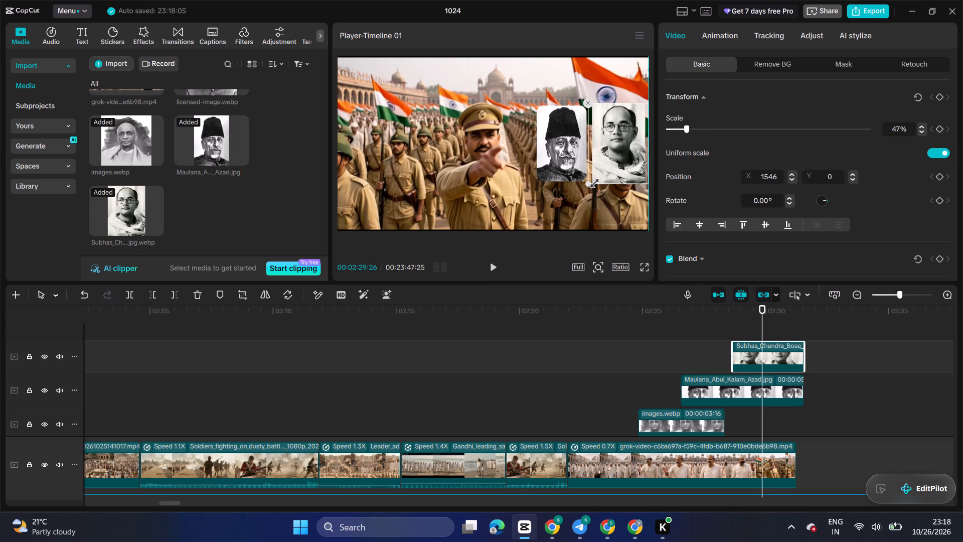
pyautogui.moveTo(593, 181); pyautogui.dragTo(600, 178)
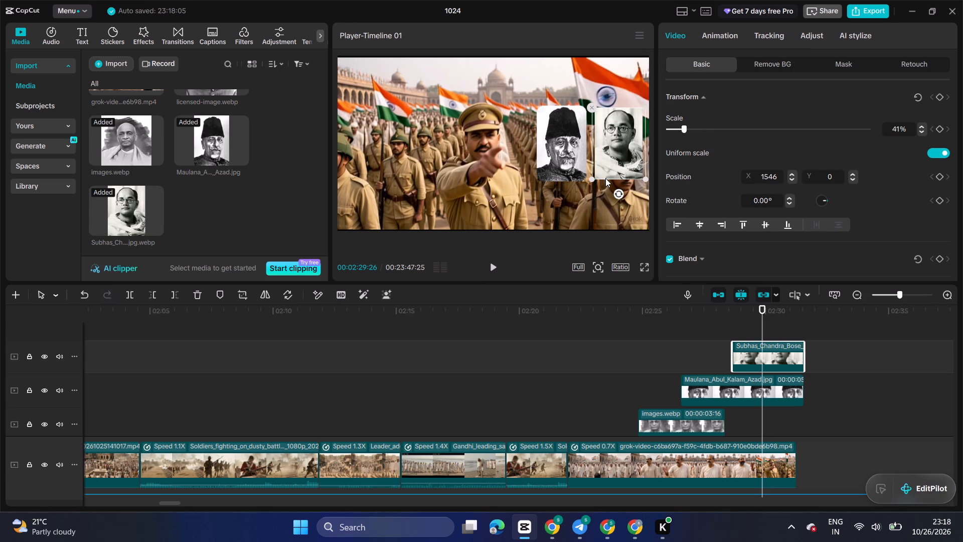
# Round the corners of the Bose overlay's rectangle mask to match the Azad portrait.
pyautogui.click(833, 70)
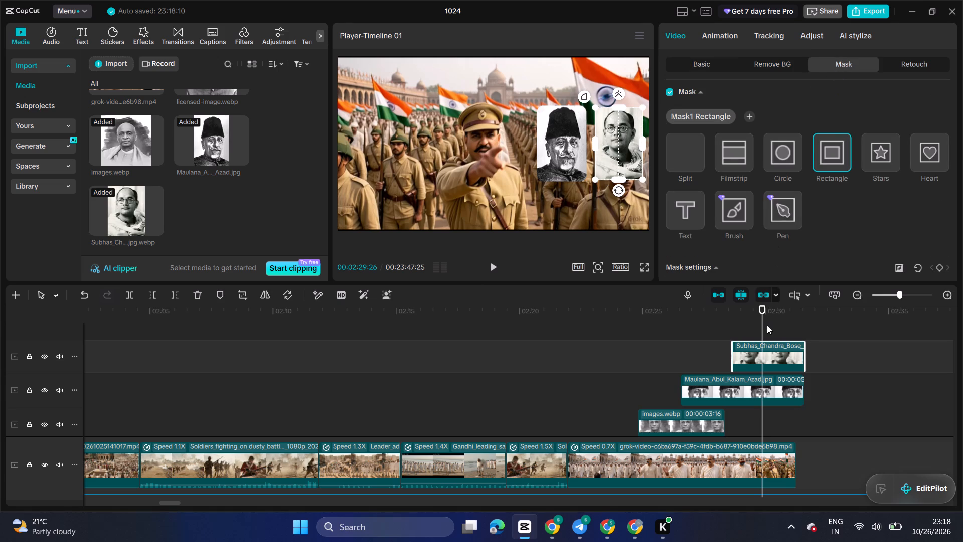
pyautogui.moveTo(586, 94); pyautogui.dragTo(580, 91)
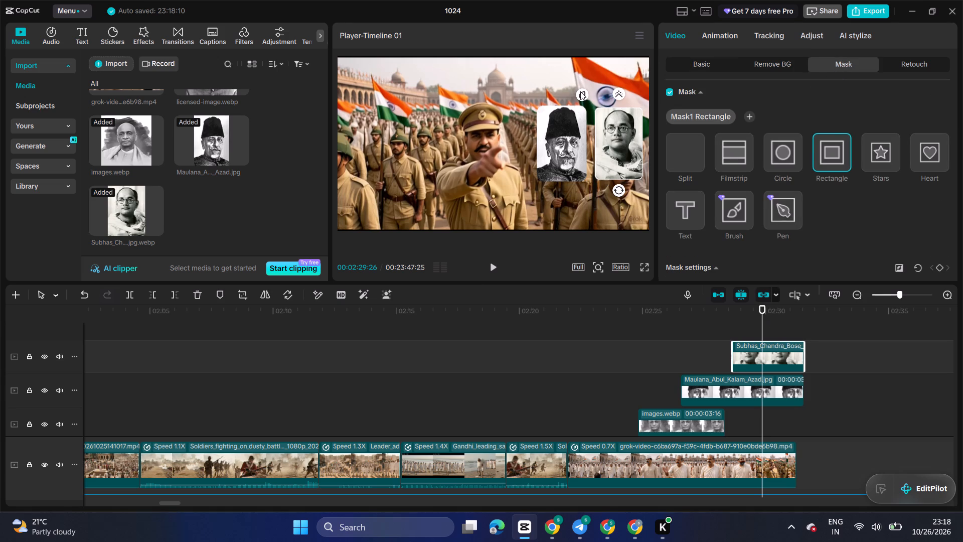
# Make a final slight adjustment to the corner rounding of the Bose overlay's rectangle mask.
pyautogui.moveTo(580, 91); pyautogui.dragTo(580, 90)
pyautogui.click(691, 66)
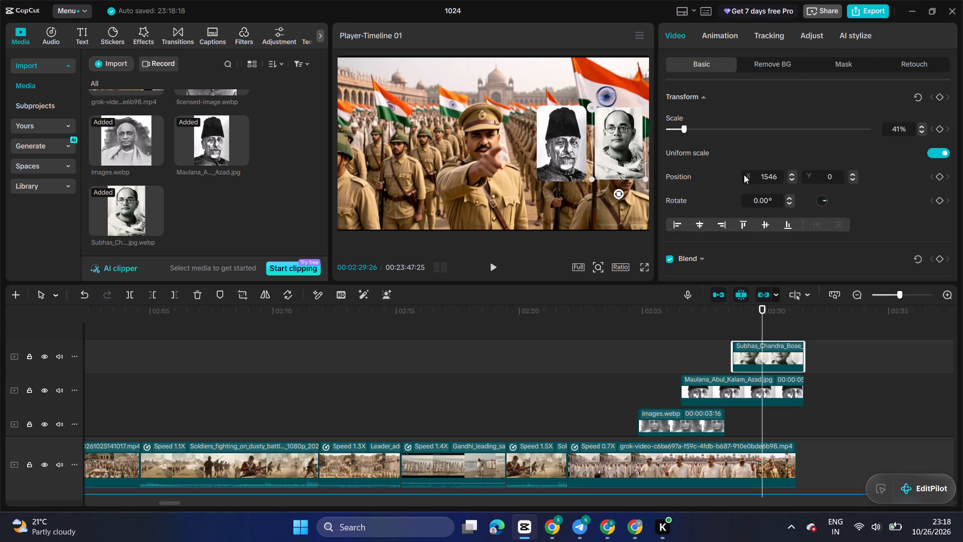
# Extend the Gandhi, Nehru and Patel overlays together so they end in line with the Azad and Bose overlays.
pyautogui.click(736, 329)
pyautogui.click(736, 397)
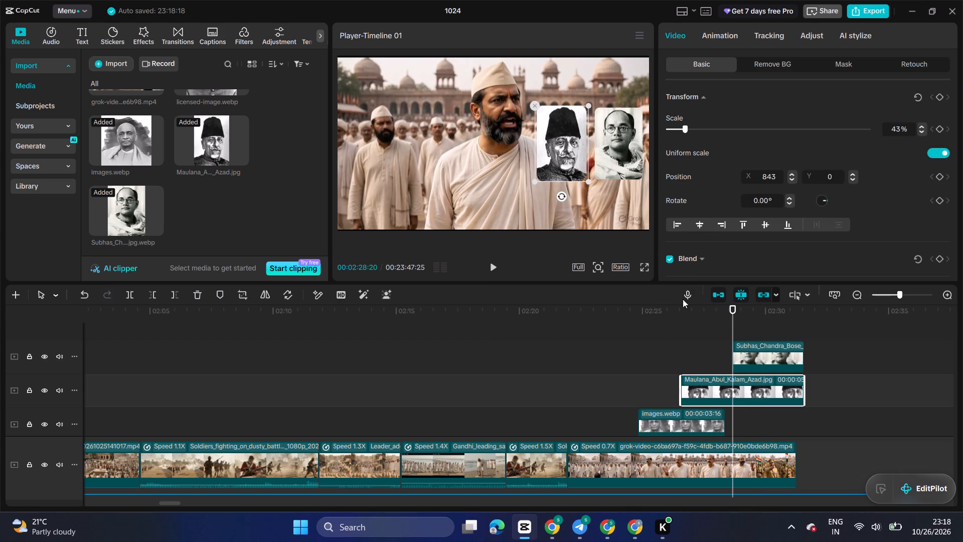
pyautogui.click(556, 145)
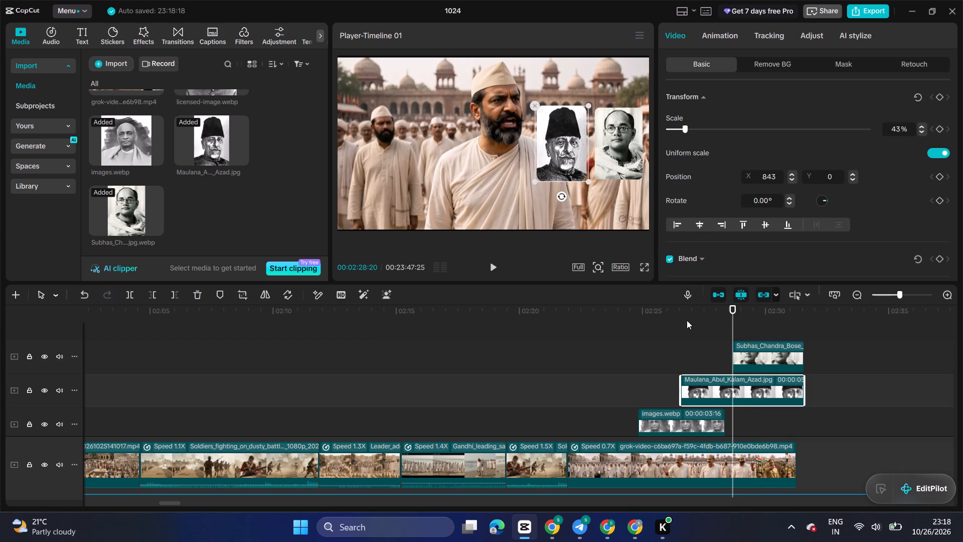
pyautogui.click(687, 320)
pyautogui.scroll(-6, 694, 335)
pyautogui.scroll(1, 729, 379)
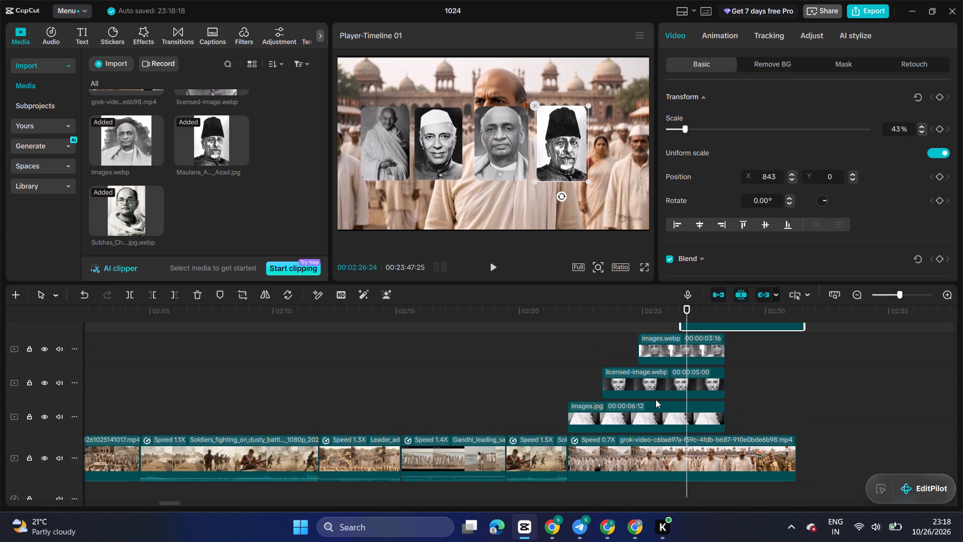
pyautogui.moveTo(620, 341); pyautogui.dragTo(707, 420)
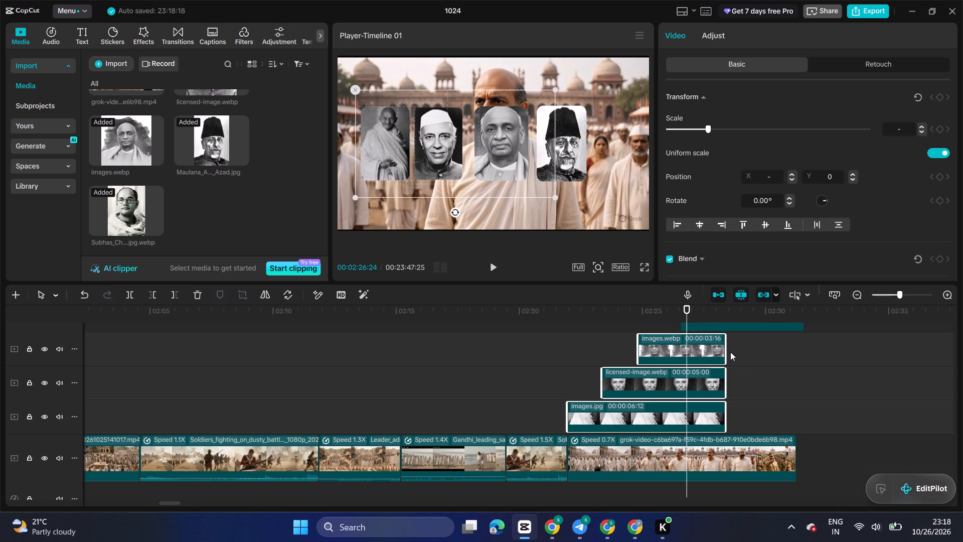
pyautogui.moveTo(728, 350); pyautogui.dragTo(806, 363)
pyautogui.scroll(4, 753, 376)
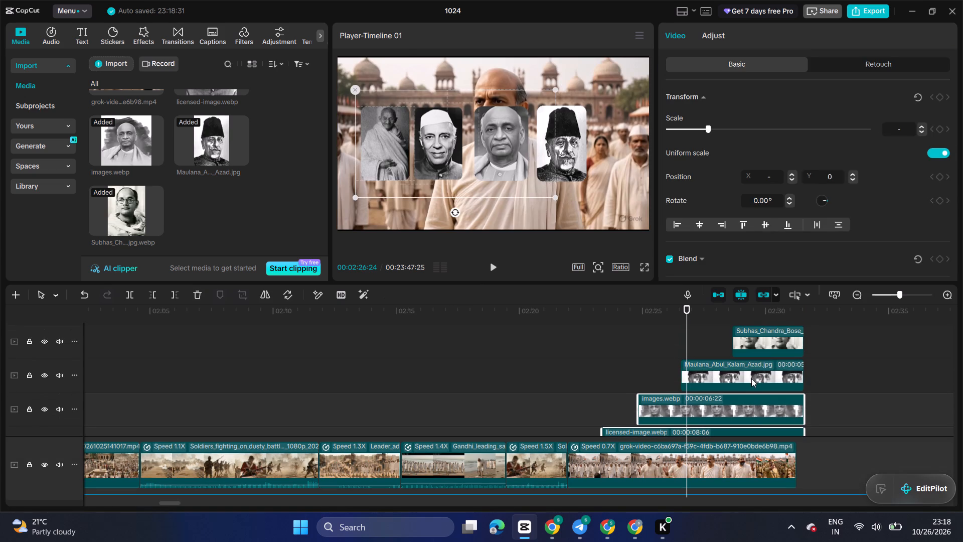
# Respace the row by moving the Patel portrait to X 50 and the Azad portrait to X 757, both at Y 0.
pyautogui.click(483, 152)
pyautogui.click(498, 144)
pyautogui.click(553, 144)
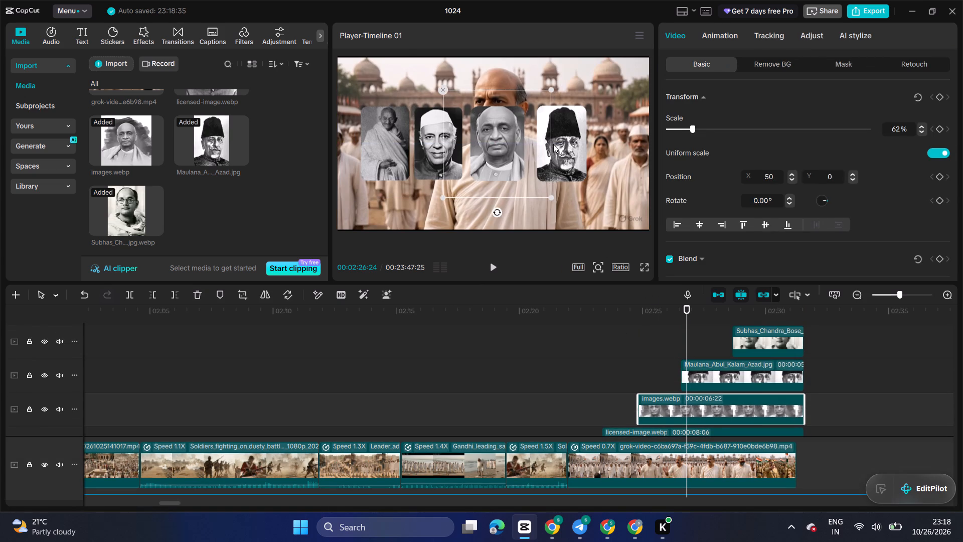
pyautogui.moveTo(553, 144); pyautogui.dragTo(547, 146)
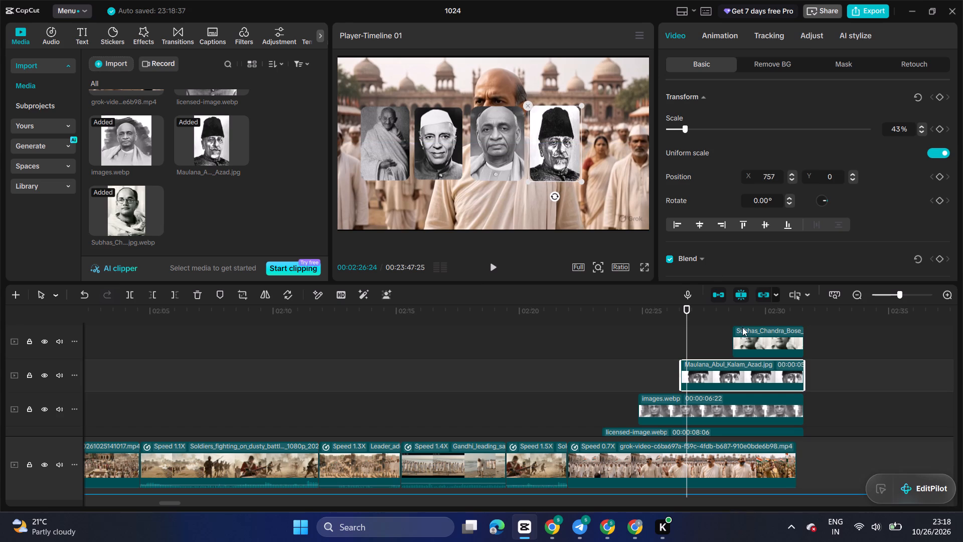
# Move the Bose portrait closer to the Azad portrait, to X 1484, Y 0.
pyautogui.click(749, 332)
pyautogui.click(713, 331)
pyautogui.moveTo(713, 331); pyautogui.dragTo(753, 338)
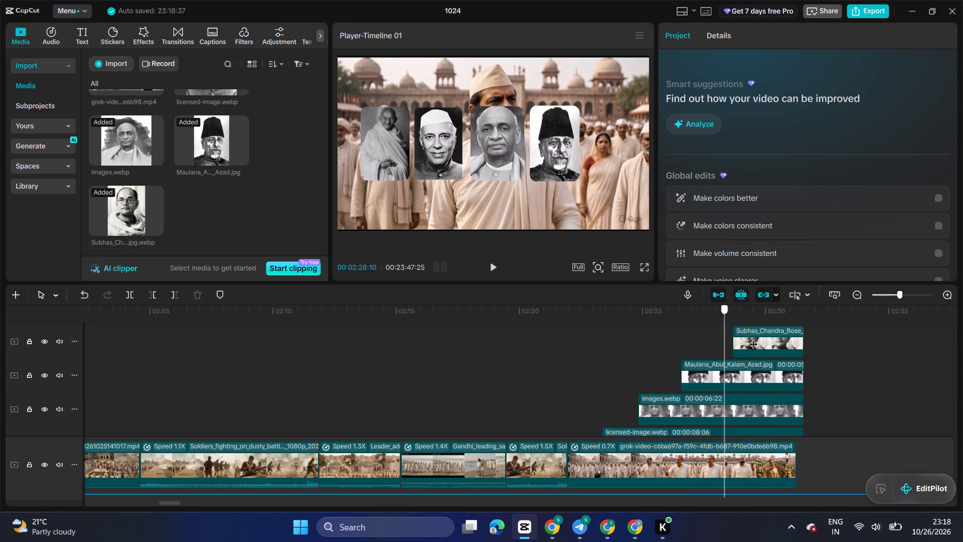
pyautogui.moveTo(753, 338); pyautogui.dragTo(761, 338)
pyautogui.click(608, 153)
pyautogui.moveTo(608, 153); pyautogui.dragTo(604, 153)
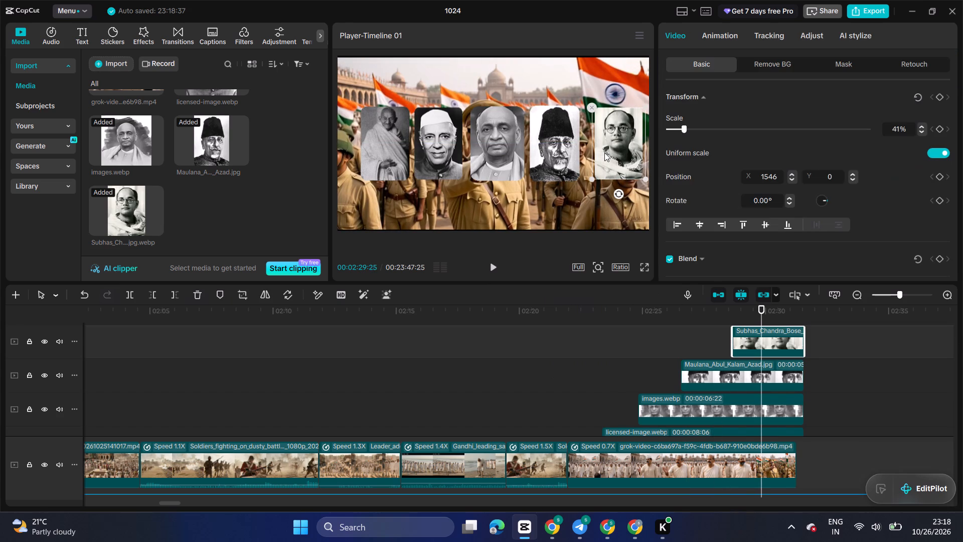
pyautogui.moveTo(604, 153); pyautogui.dragTo(601, 153)
pyautogui.moveTo(608, 152); pyautogui.dragTo(604, 146)
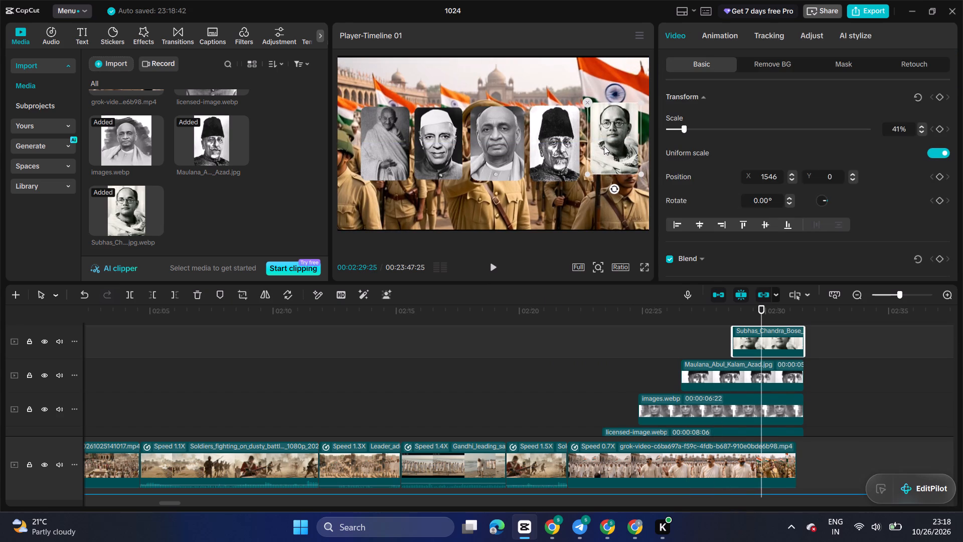
pyautogui.moveTo(604, 146); pyautogui.dragTo(603, 151)
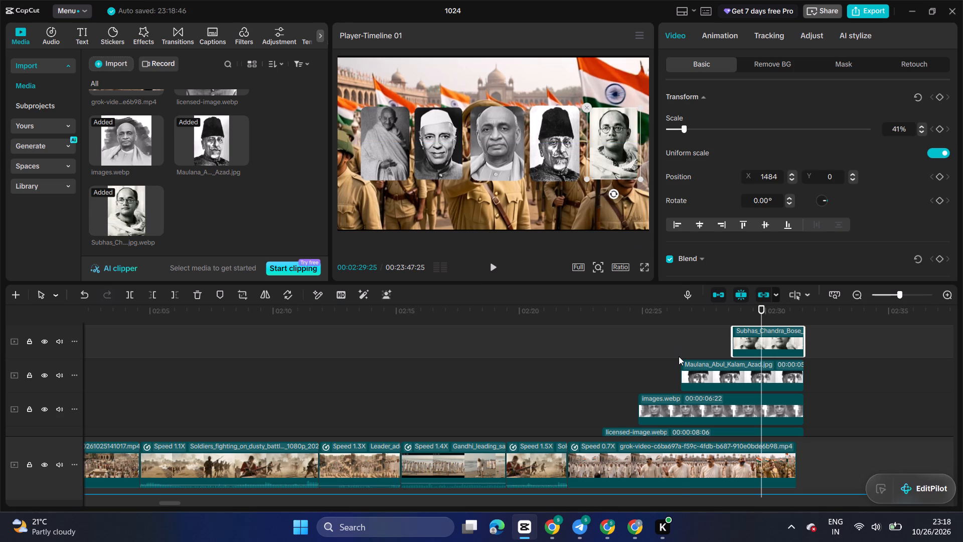
# Slightly raise the saturation of the 0.7X grok-video crowd clip beneath the portraits.
pyautogui.click(679, 356)
pyautogui.moveTo(679, 356); pyautogui.dragTo(592, 369)
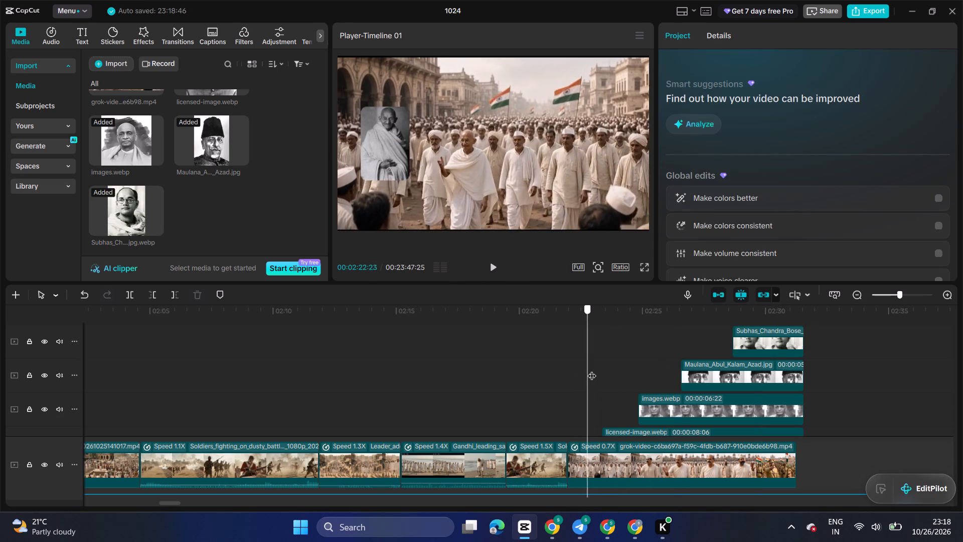
pyautogui.moveTo(592, 369); pyautogui.dragTo(602, 372)
pyautogui.scroll(-5, 603, 372)
pyautogui.click(568, 360)
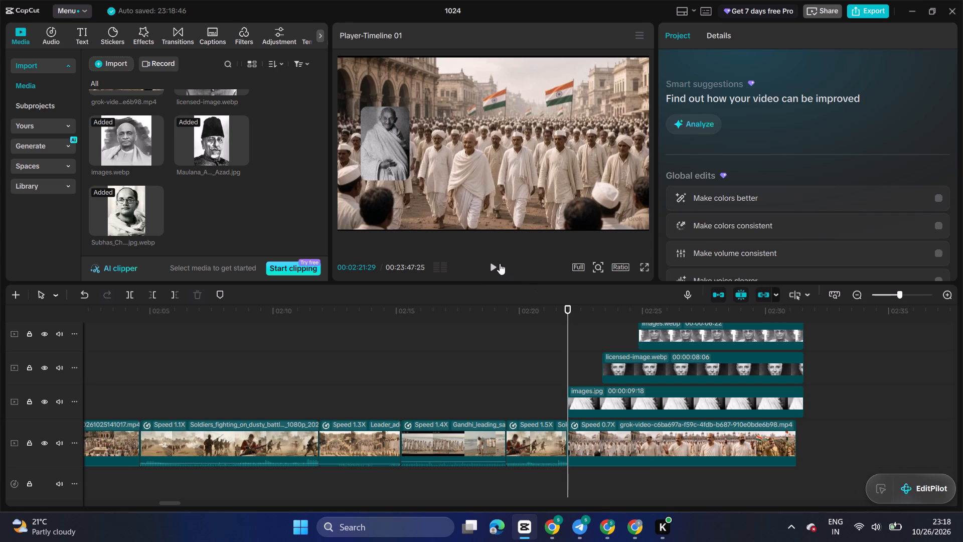
pyautogui.click(646, 458)
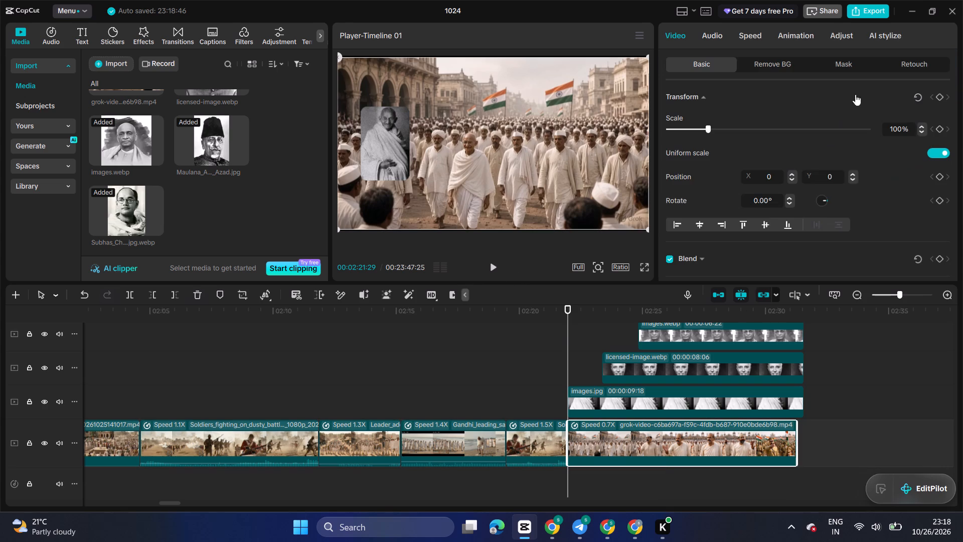
pyautogui.click(838, 69)
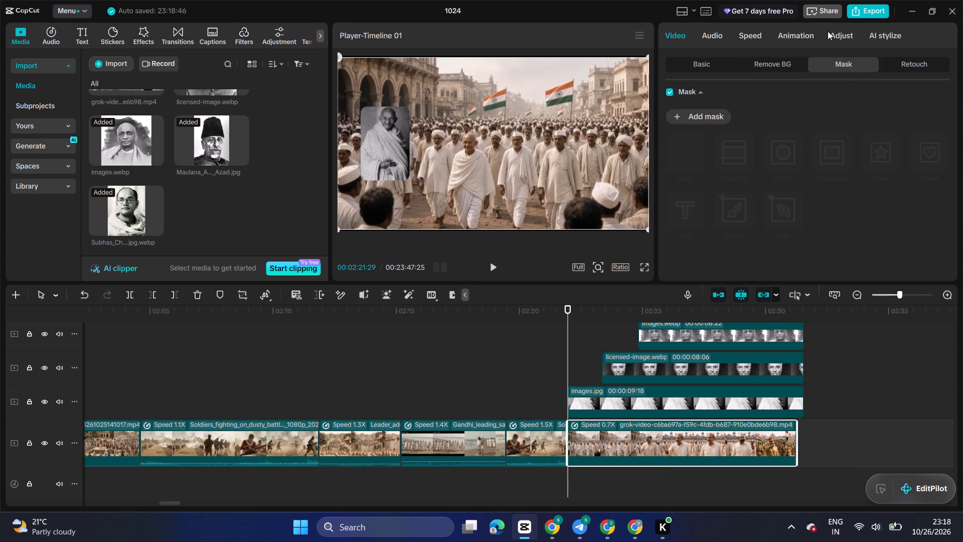
pyautogui.click(863, 29)
pyautogui.click(852, 31)
pyautogui.scroll(-4, 785, 167)
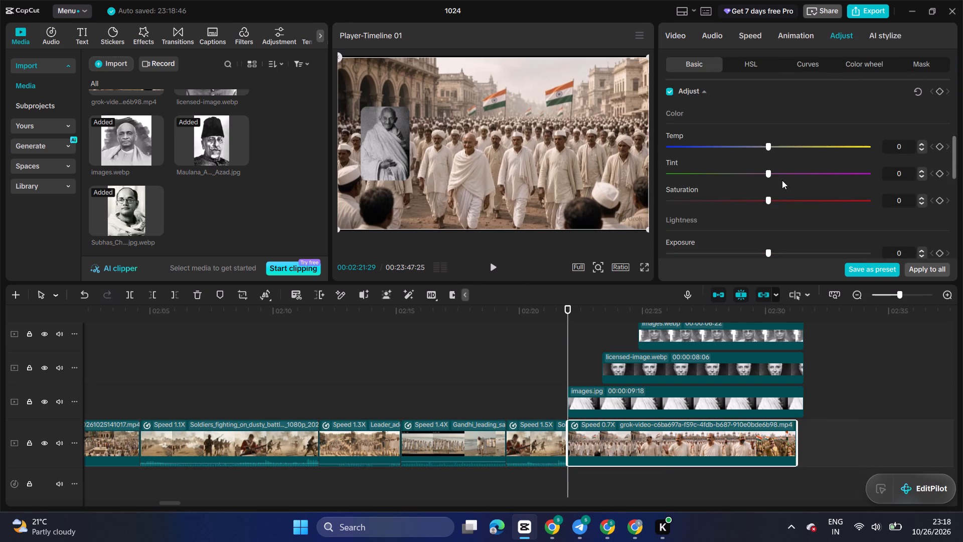
pyautogui.moveTo(772, 199); pyautogui.dragTo(788, 200)
# Set the grok-video crowd clip's vignette to about 8.
pyautogui.scroll(-5, 794, 200)
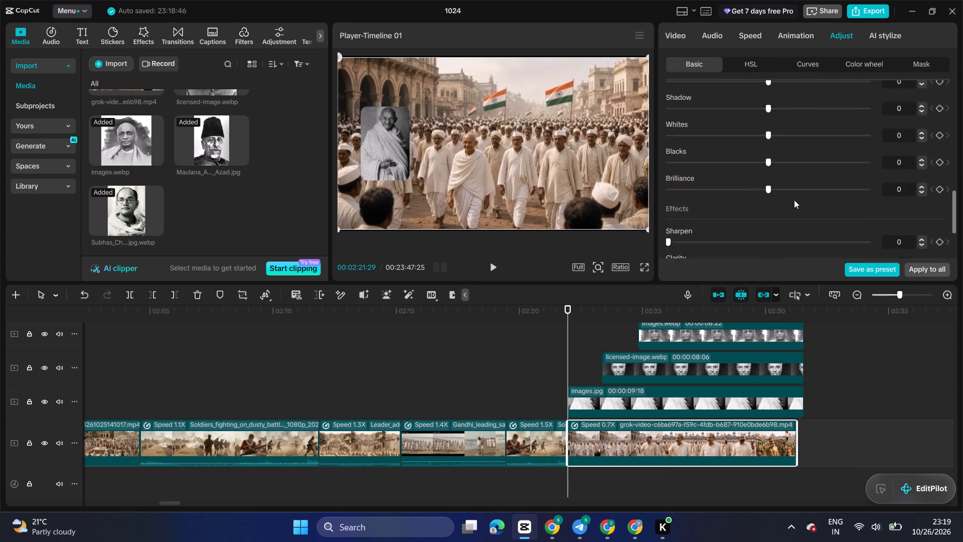
pyautogui.scroll(-1, 794, 200)
pyautogui.scroll(-3, 749, 216)
pyautogui.moveTo(766, 248); pyautogui.dragTo(782, 253)
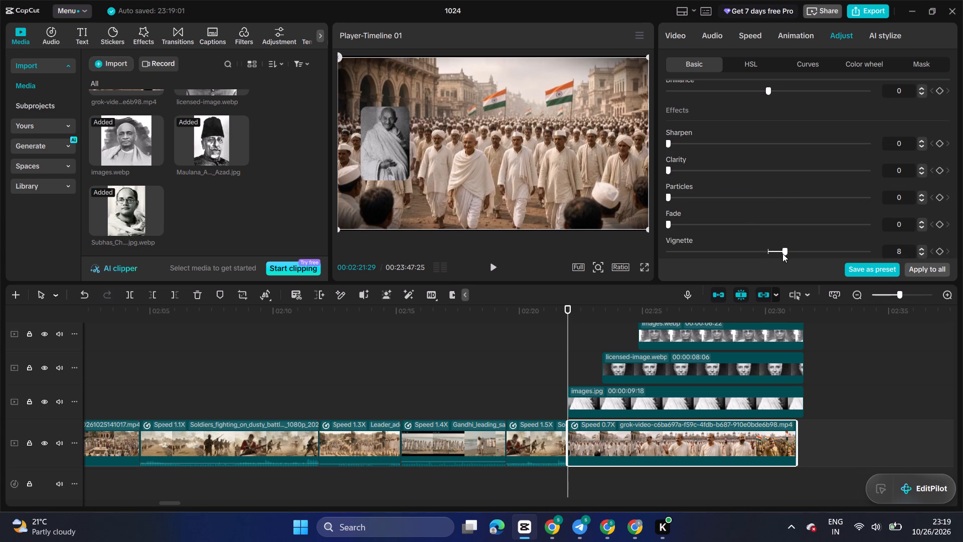
pyautogui.moveTo(782, 253); pyautogui.dragTo(784, 253)
# Set the grok-video crowd clip's Blacks to -13 and briefly play back the graded footage.
pyautogui.scroll(3, 765, 221)
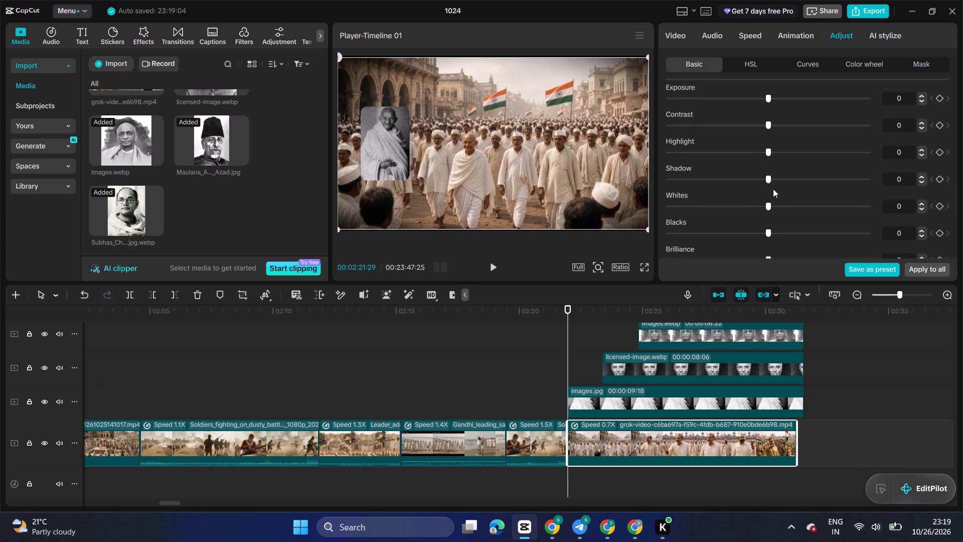
pyautogui.scroll(1, 768, 200)
pyautogui.scroll(-1, 772, 163)
pyautogui.scroll(-1, 767, 220)
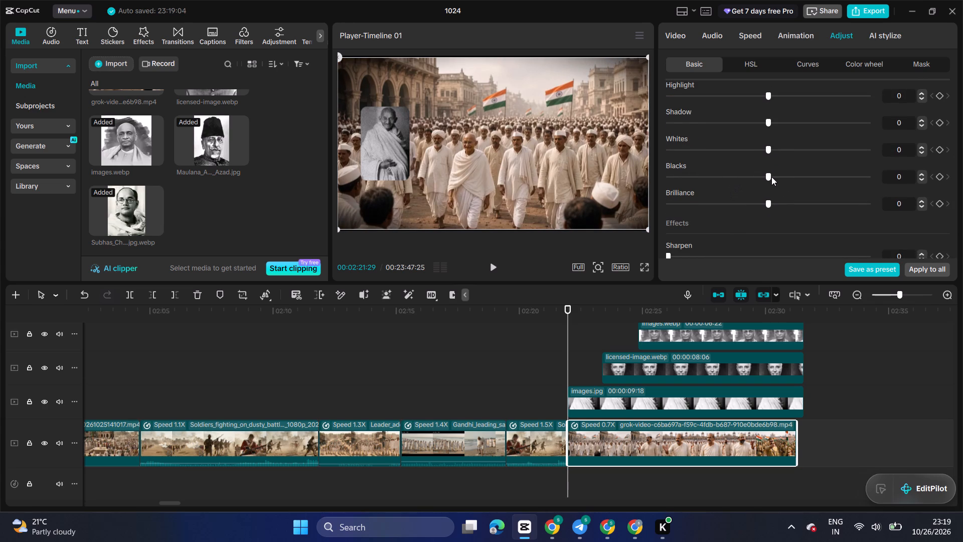
pyautogui.moveTo(771, 177); pyautogui.dragTo(737, 182)
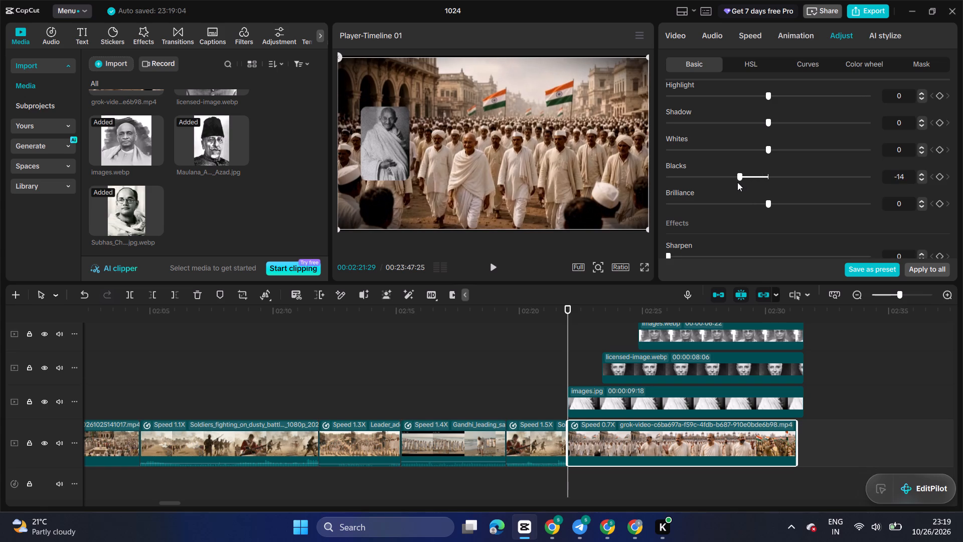
pyautogui.moveTo(737, 182); pyautogui.dragTo(740, 182)
pyautogui.click(502, 265)
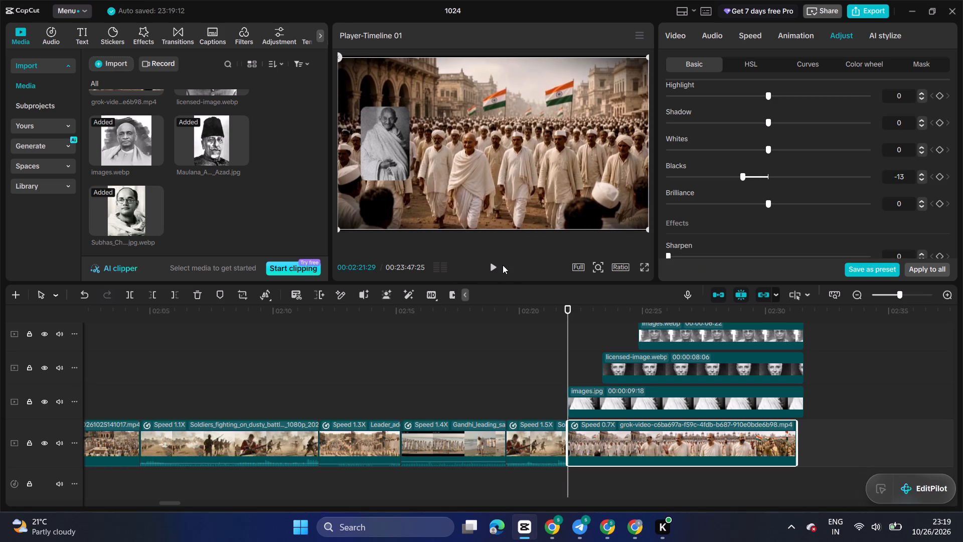
pyautogui.click(495, 268)
pyautogui.click(495, 269)
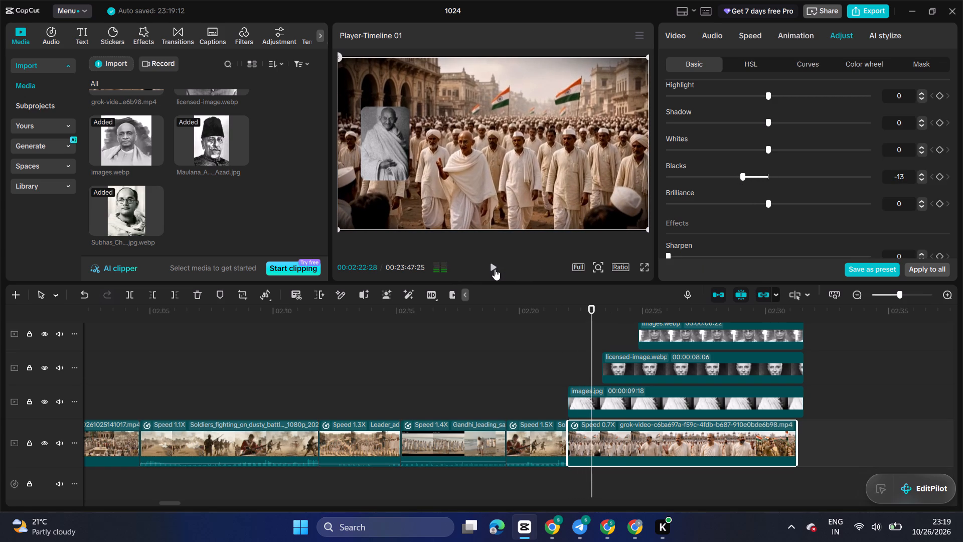
# Apply the Fade In entrance animation to the Gandhi portrait overlay.
pyautogui.click(568, 362)
pyautogui.click(586, 392)
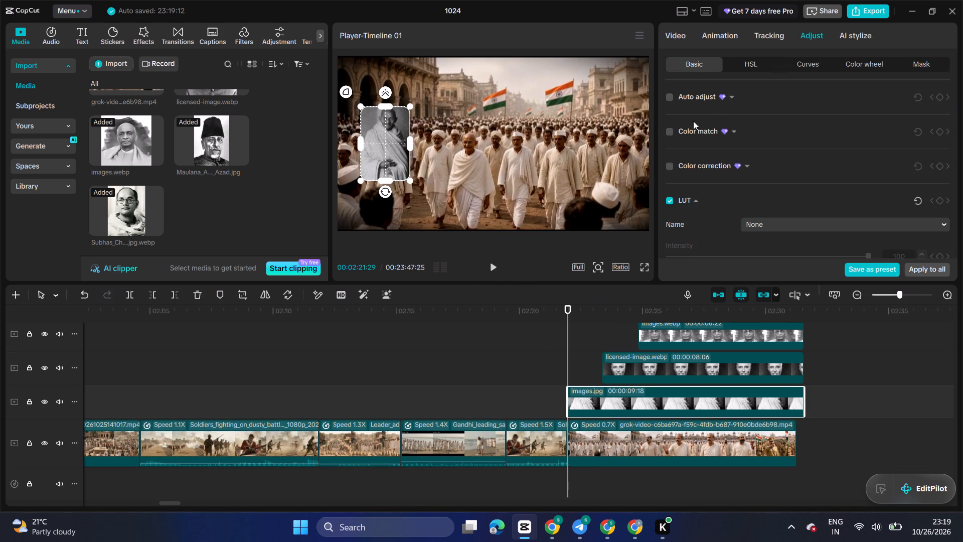
pyautogui.click(711, 40)
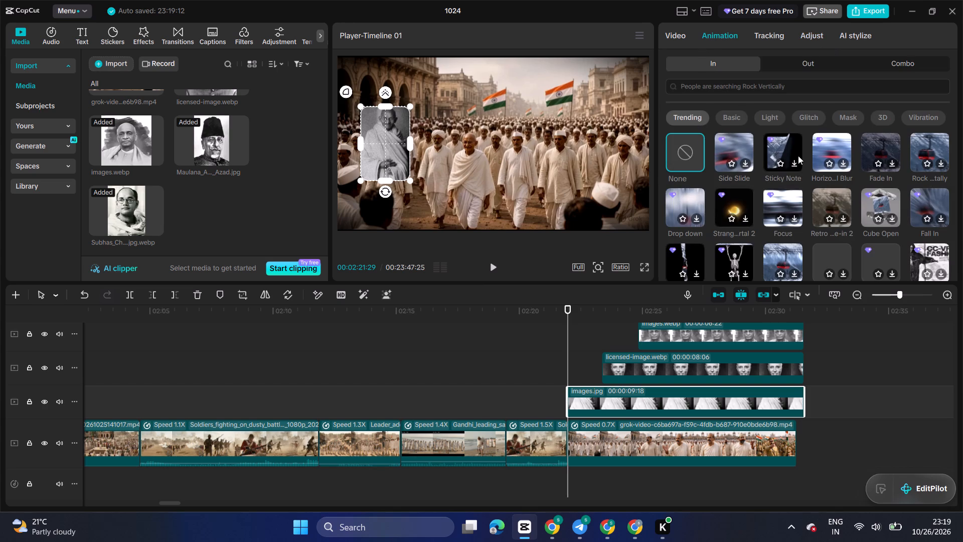
pyautogui.click(881, 150)
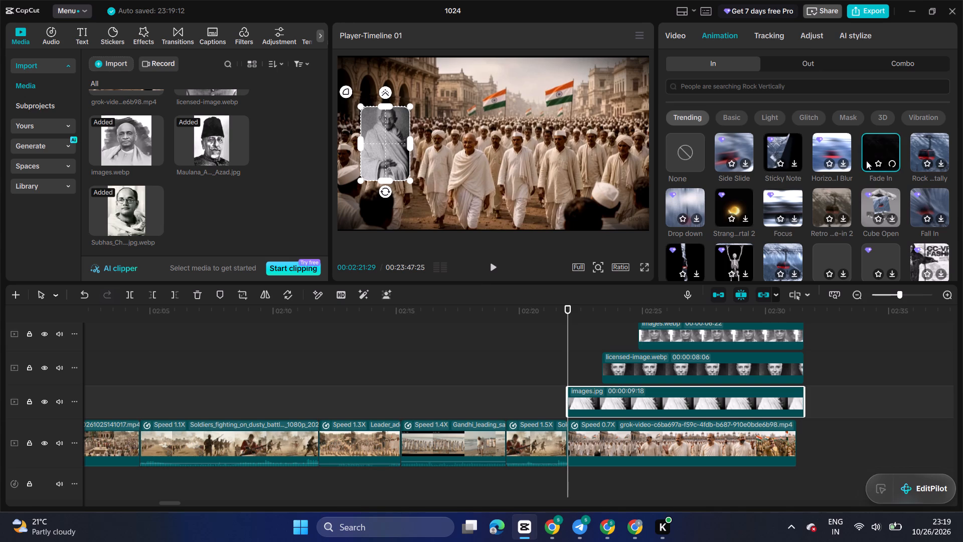
pyautogui.click(571, 359)
pyautogui.moveTo(571, 359); pyautogui.dragTo(581, 359)
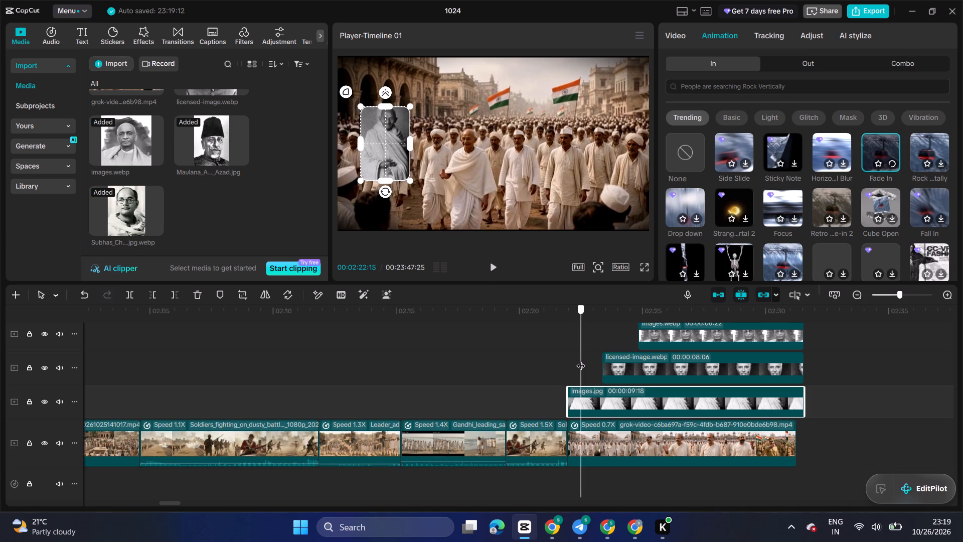
pyautogui.moveTo(581, 359); pyautogui.dragTo(584, 360)
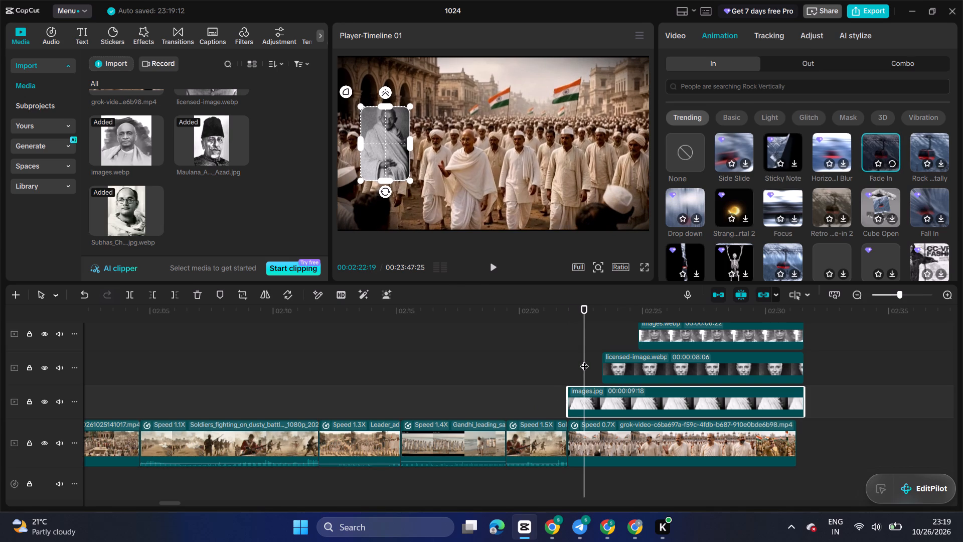
pyautogui.moveTo(584, 360); pyautogui.dragTo(569, 365)
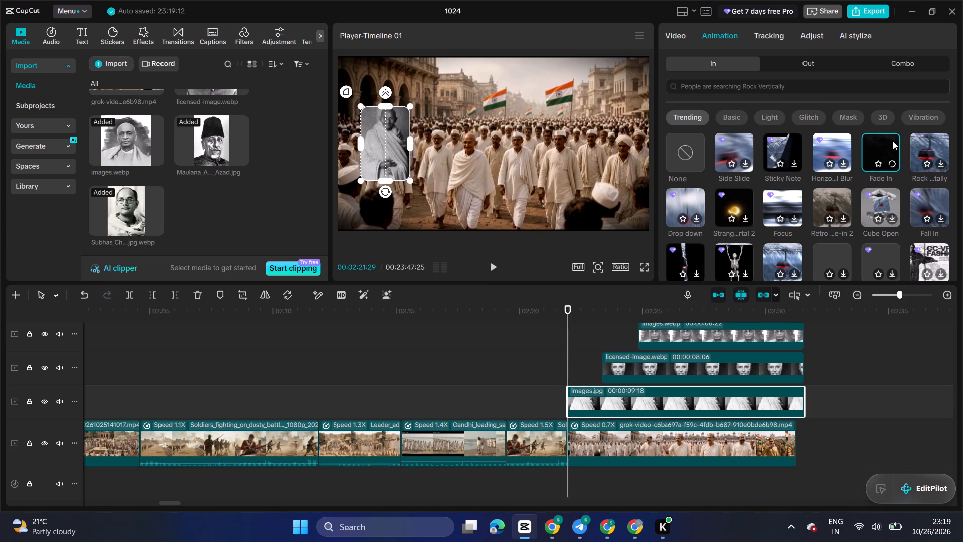
pyautogui.click(892, 144)
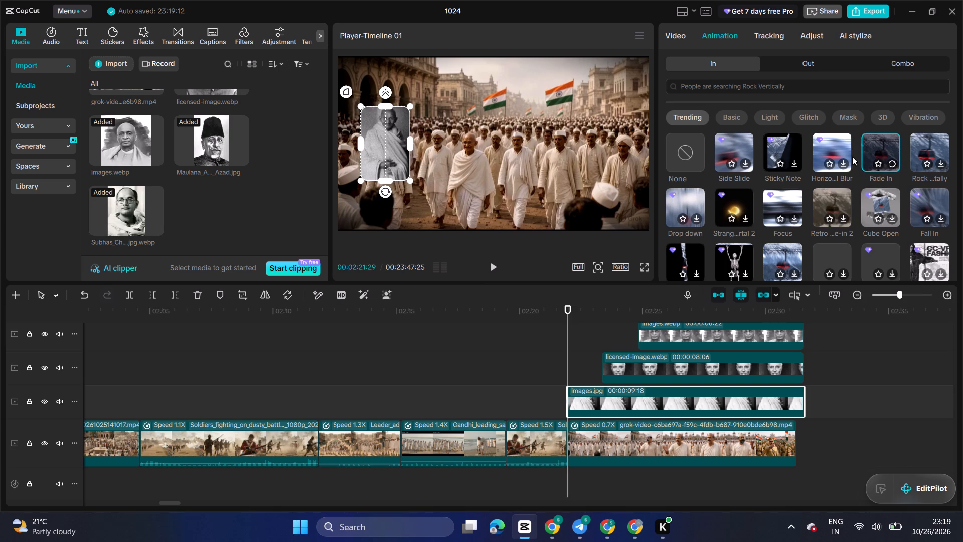
pyautogui.click(872, 147)
# Apply the Fade In entrance animation to the Nehru portrait overlay (licensed-image.webp).
pyautogui.click(583, 354)
pyautogui.moveTo(583, 354); pyautogui.dragTo(606, 350)
pyautogui.click(616, 358)
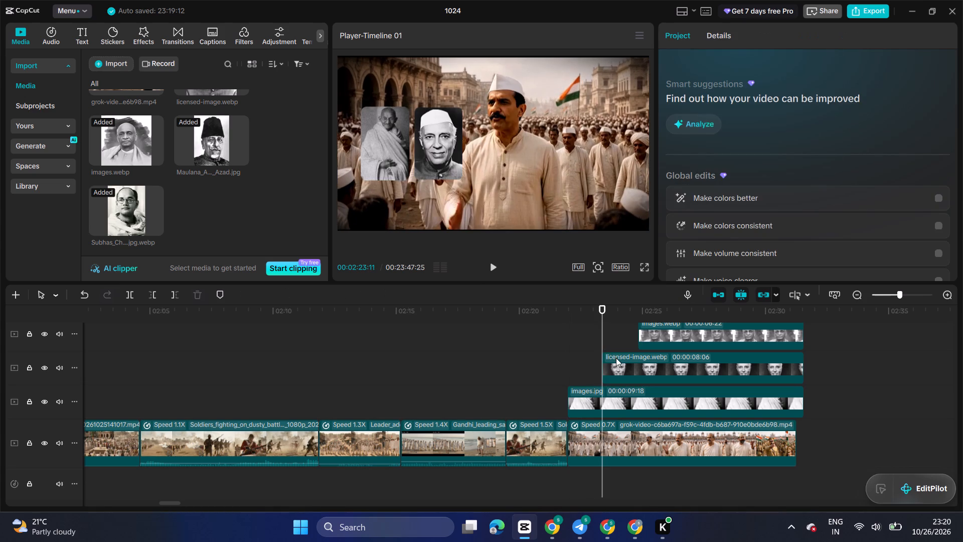
pyautogui.click(733, 33)
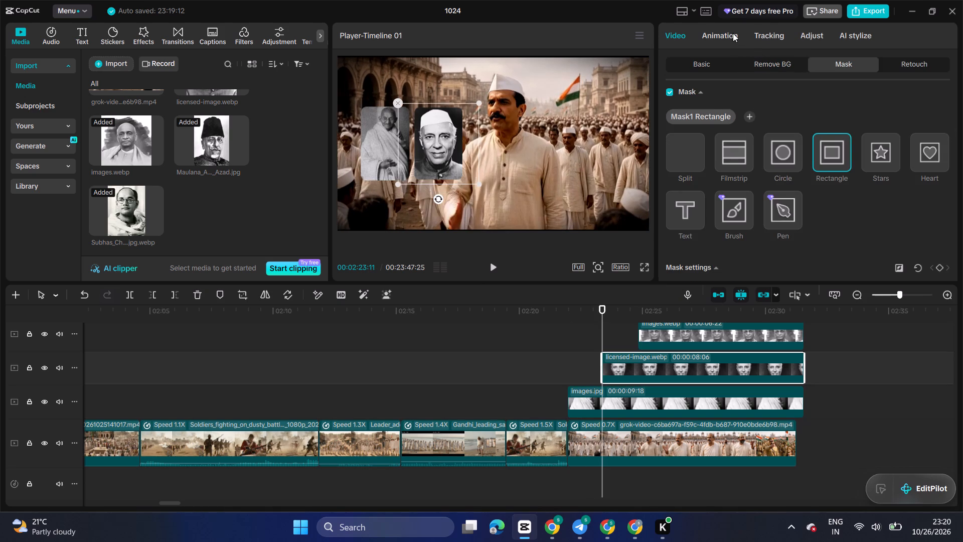
pyautogui.click(891, 151)
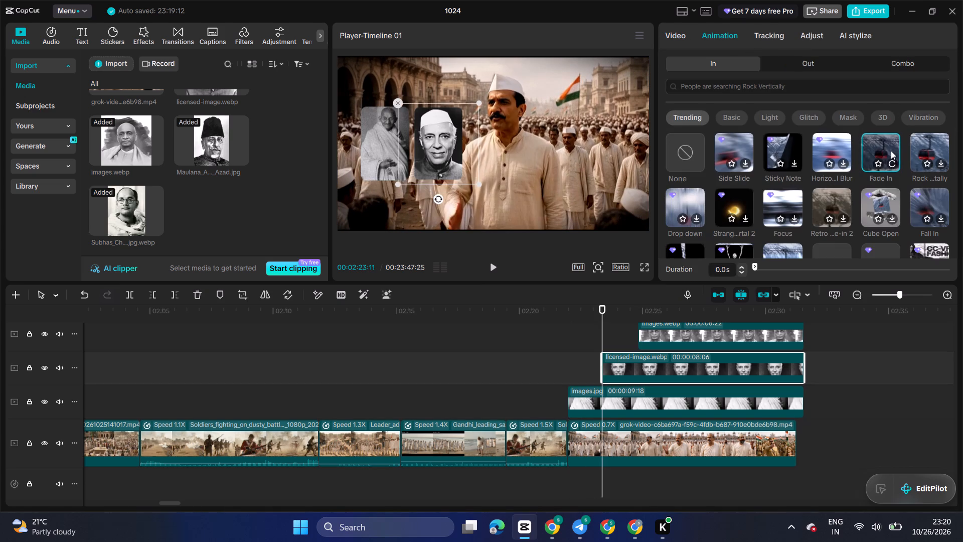
pyautogui.click(605, 534)
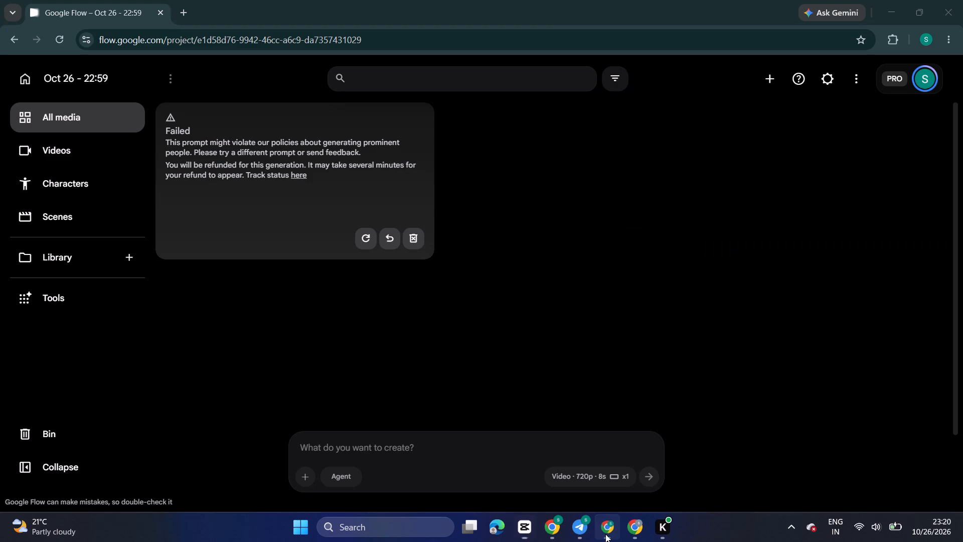
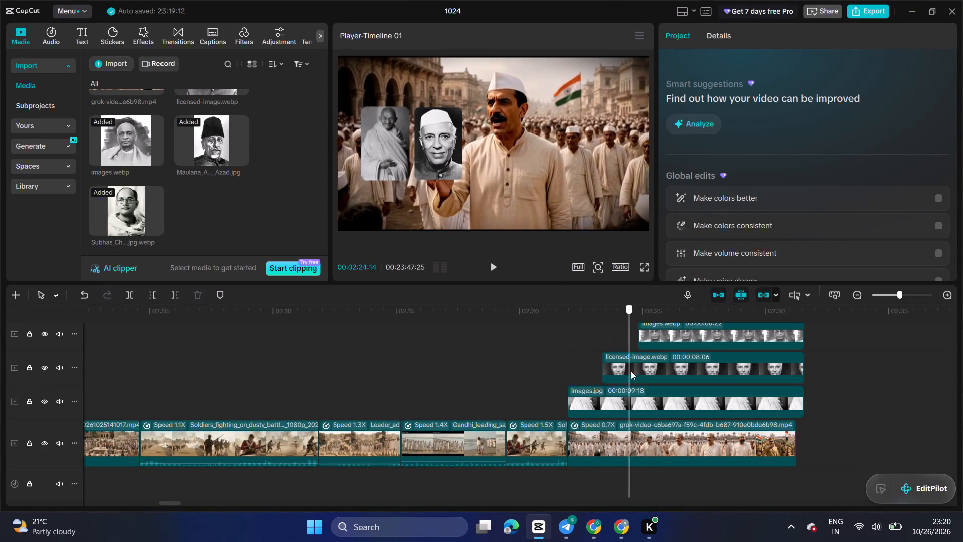
pyautogui.moveTo(631, 371); pyautogui.dragTo(648, 376)
pyautogui.scroll(5, 651, 381)
pyautogui.moveTo(648, 371); pyautogui.dragTo(670, 376)
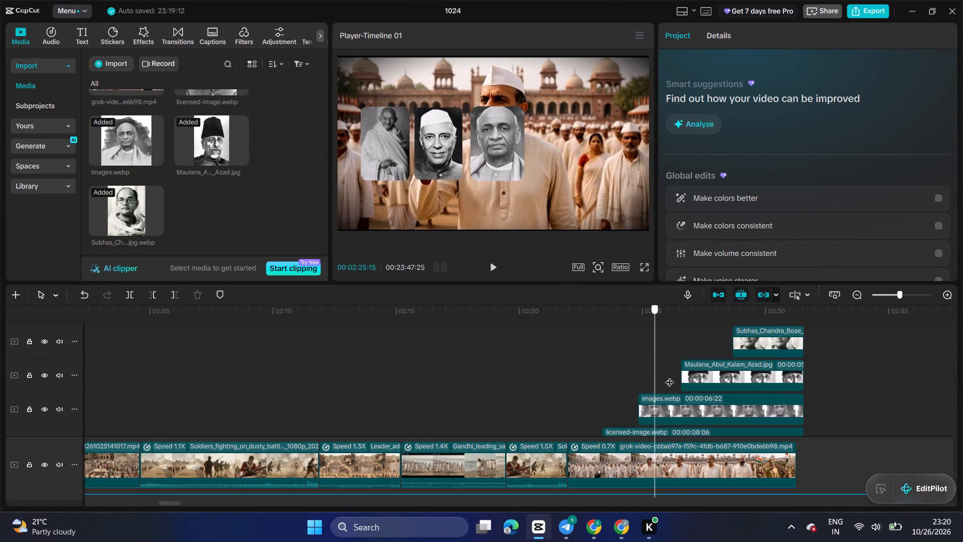
pyautogui.moveTo(670, 376); pyautogui.dragTo(566, 369)
pyautogui.scroll(-6, 566, 369)
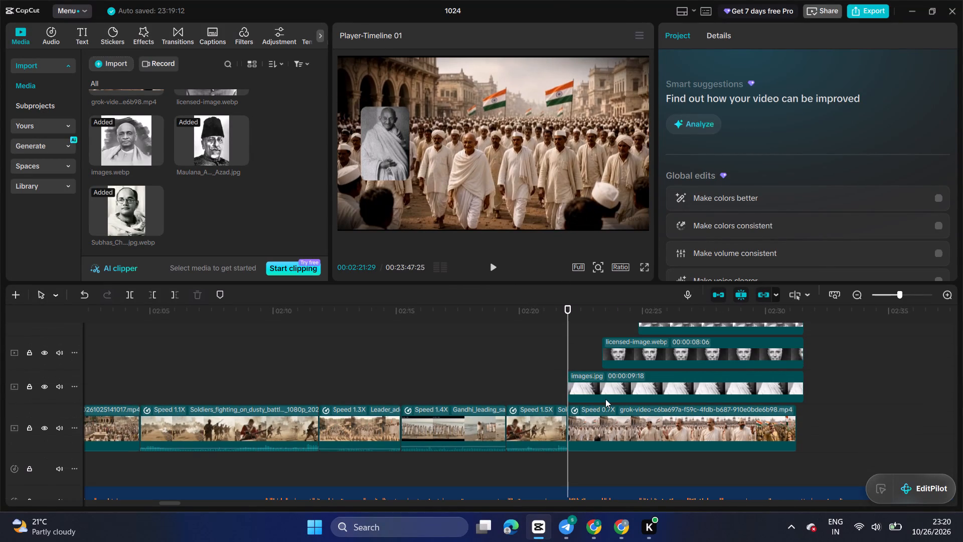
pyautogui.click(605, 399)
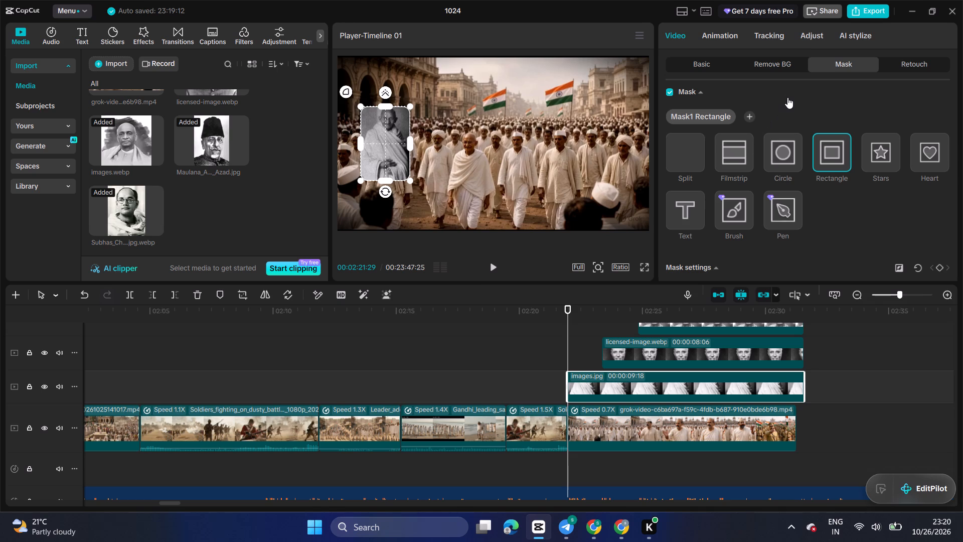
pyautogui.click(714, 68)
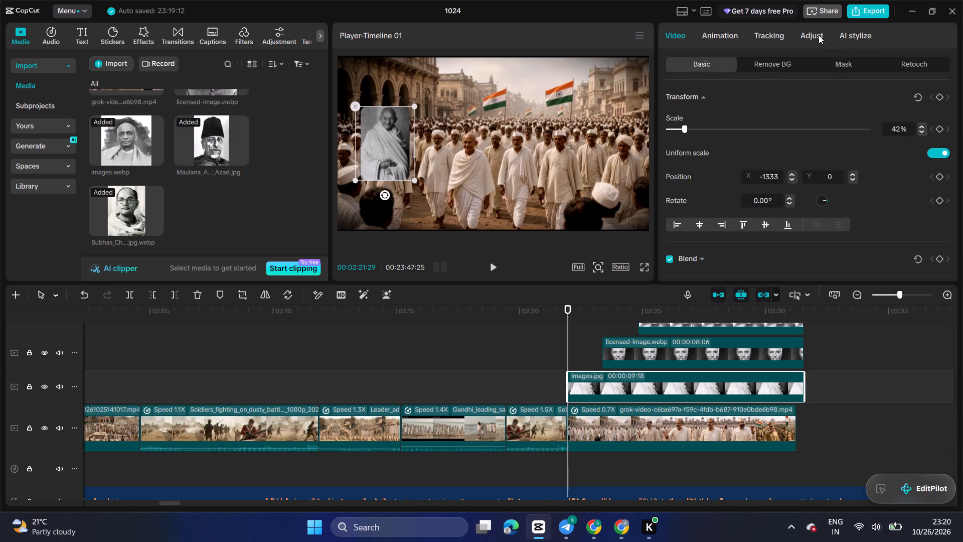
pyautogui.click(737, 37)
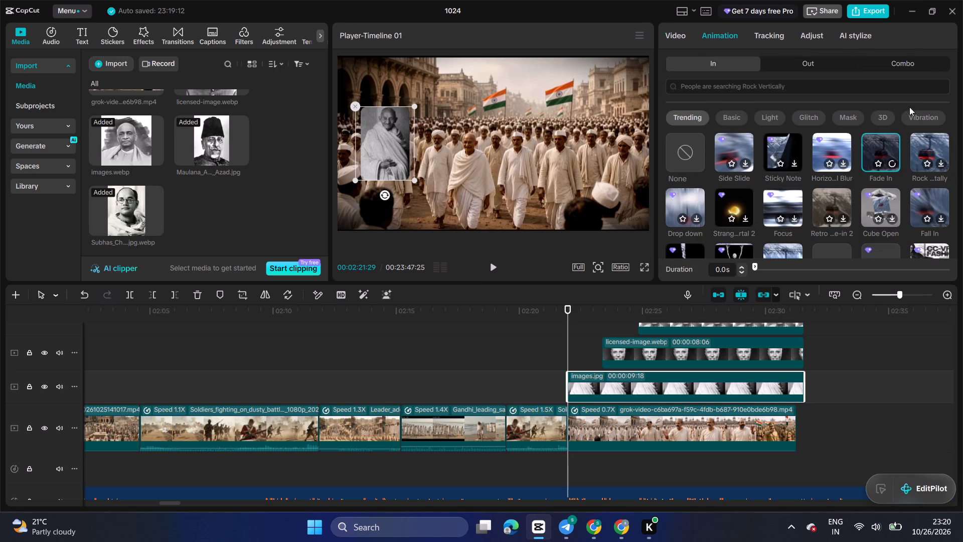
pyautogui.click(891, 160)
pyautogui.click(887, 194)
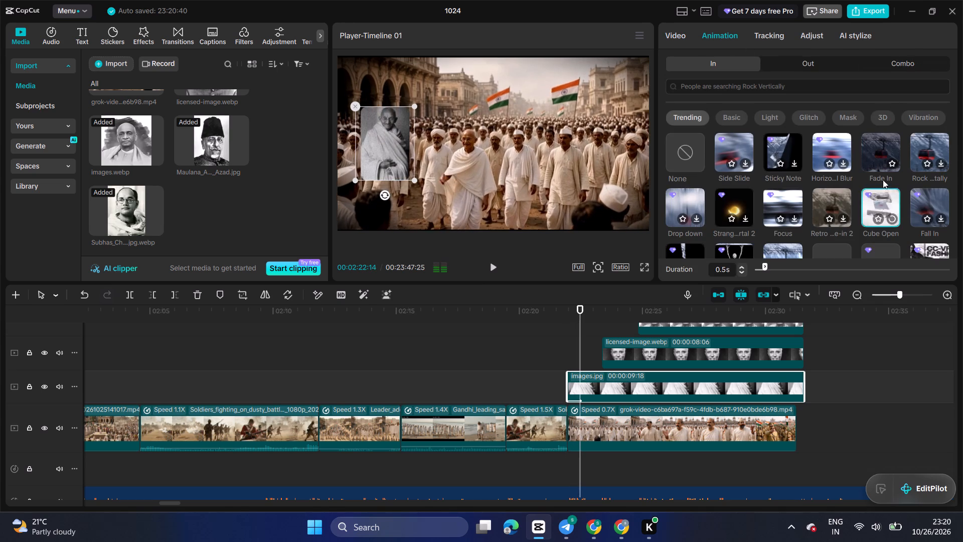
pyautogui.click(878, 143)
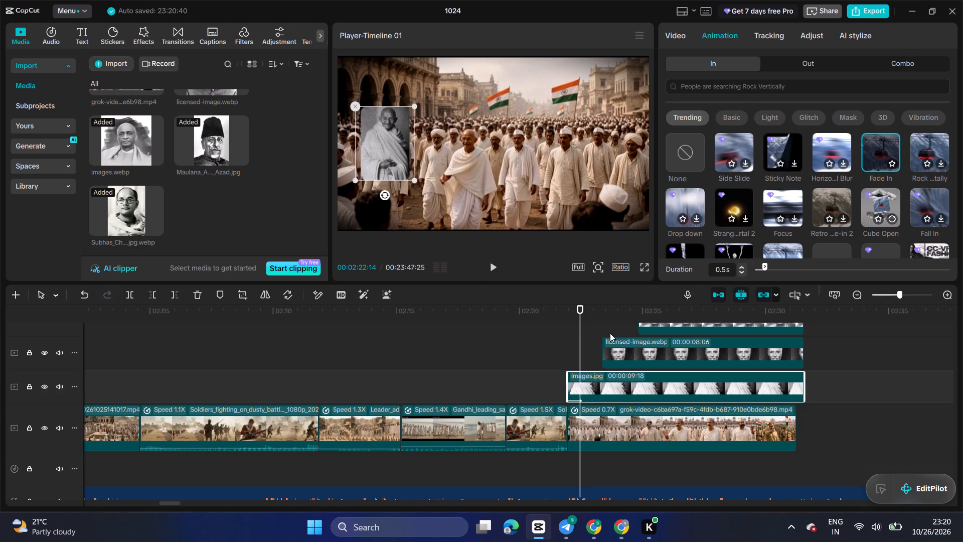
# Apply the Fade In entrance animation to the Nehru portrait overlay (licensed-image.webp).
pyautogui.click(602, 328)
pyautogui.click(602, 328)
pyautogui.click(629, 355)
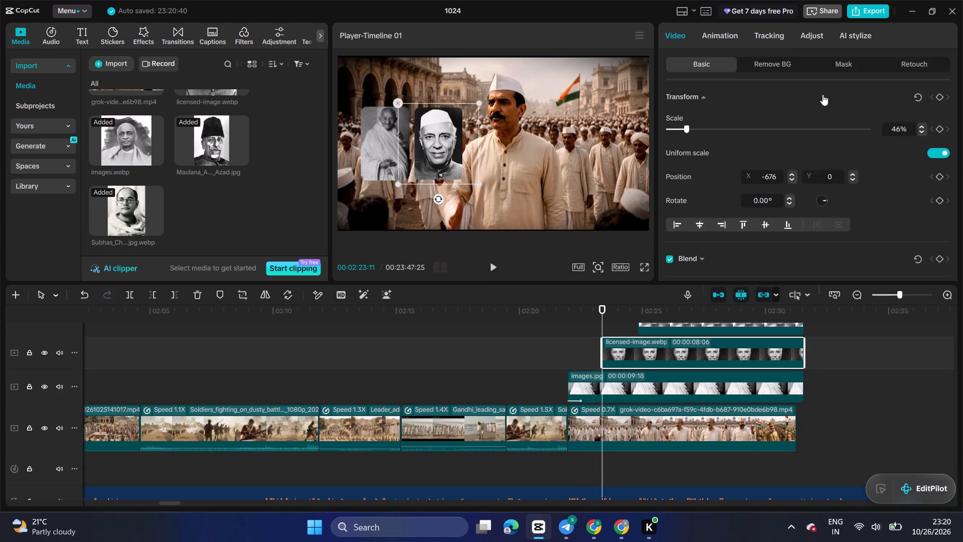
pyautogui.click(819, 33)
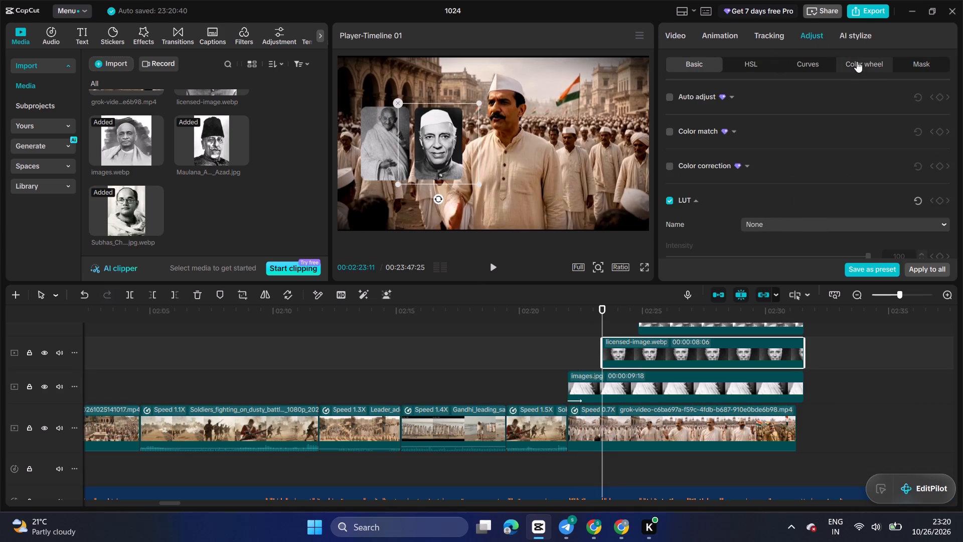
pyautogui.click(705, 34)
pyautogui.click(878, 160)
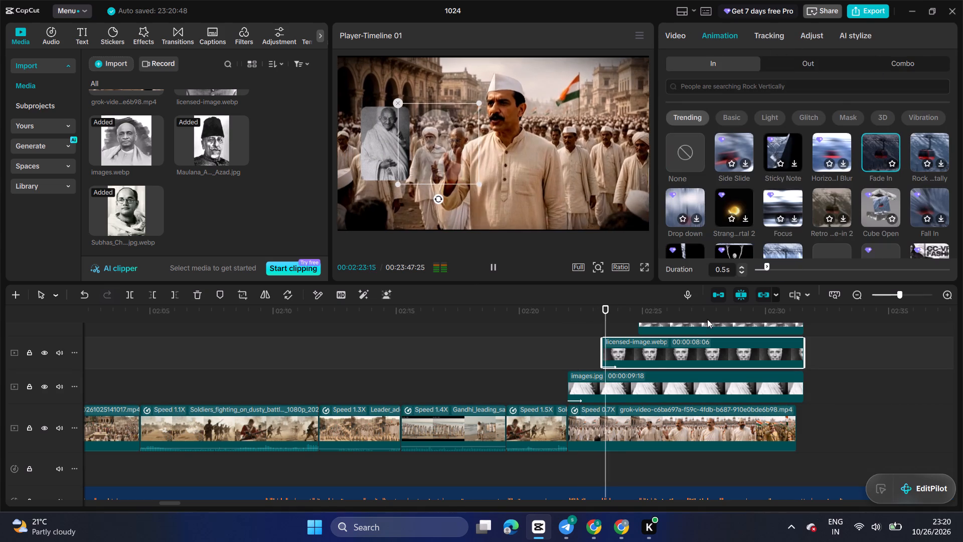
# Apply the Fade In entrance animation to the three remaining portrait overlays: images.webp, Maulana Abul Kalam Azad and Subhas Chandra Bose.
pyautogui.click(665, 329)
pyautogui.click(888, 146)
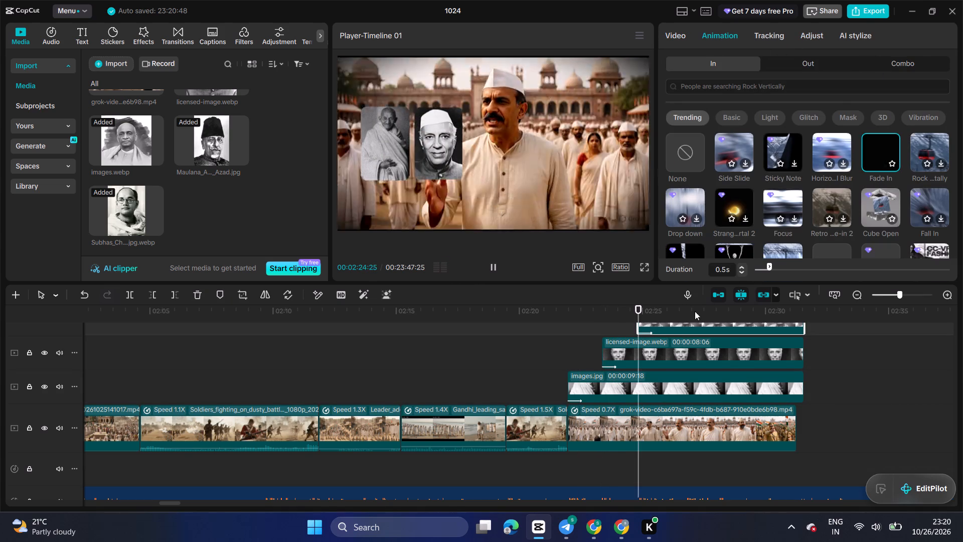
pyautogui.scroll(3, 686, 337)
pyautogui.click(702, 336)
pyautogui.click(877, 148)
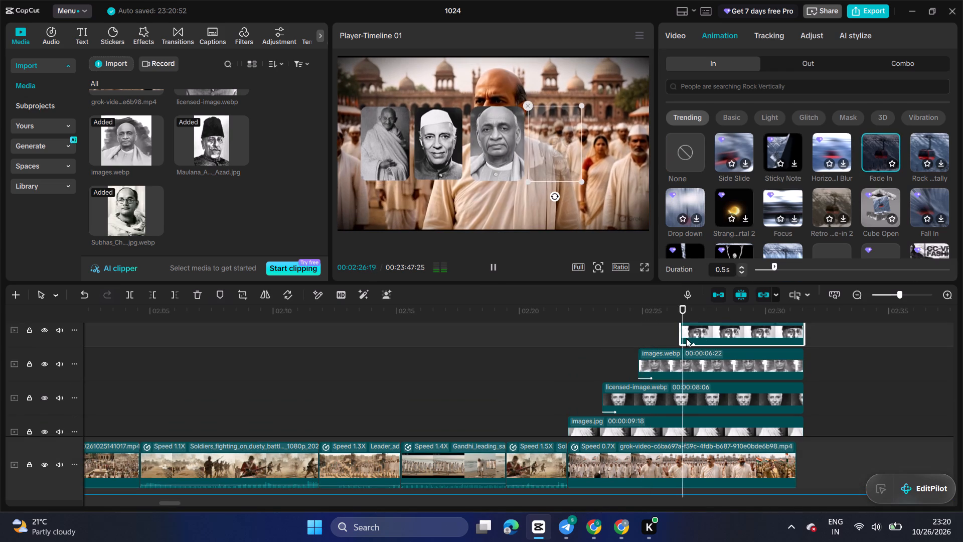
pyautogui.scroll(2, 661, 423)
pyautogui.click(772, 325)
pyautogui.click(878, 149)
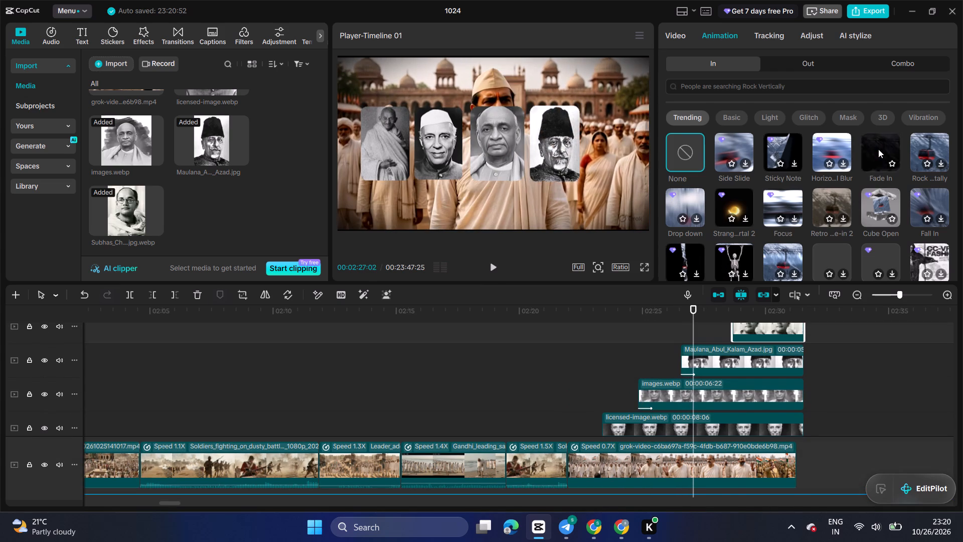
# Play the portrait sequence from 00:02:21:29, where the Gandhi overlay starts, to check the fade-ins.
pyautogui.click(597, 389)
pyautogui.moveTo(600, 387); pyautogui.dragTo(574, 390)
pyautogui.scroll(-4, 573, 388)
pyautogui.click(571, 379)
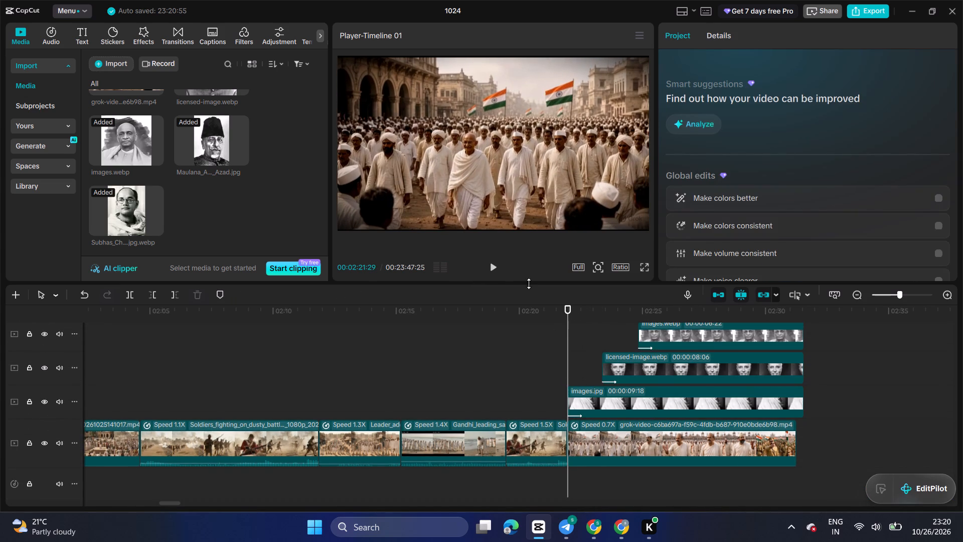
pyautogui.click(492, 262)
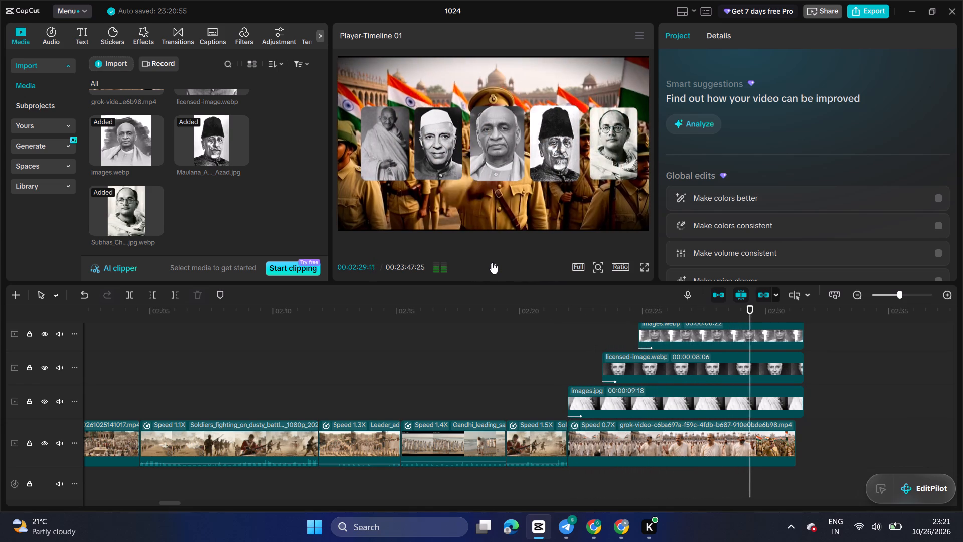
pyautogui.click(492, 262)
pyautogui.click(566, 353)
pyautogui.moveTo(568, 353); pyautogui.dragTo(572, 354)
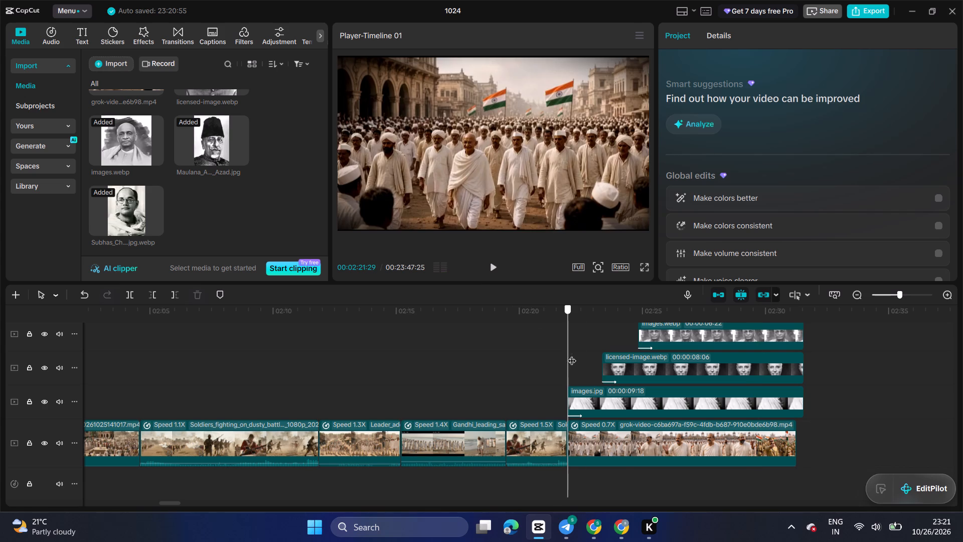
# Increase the Vignette adjustment of the 0.7X grok-video background clip beneath the portraits to 26.
pyautogui.moveTo(572, 354); pyautogui.dragTo(710, 385)
pyautogui.click(721, 437)
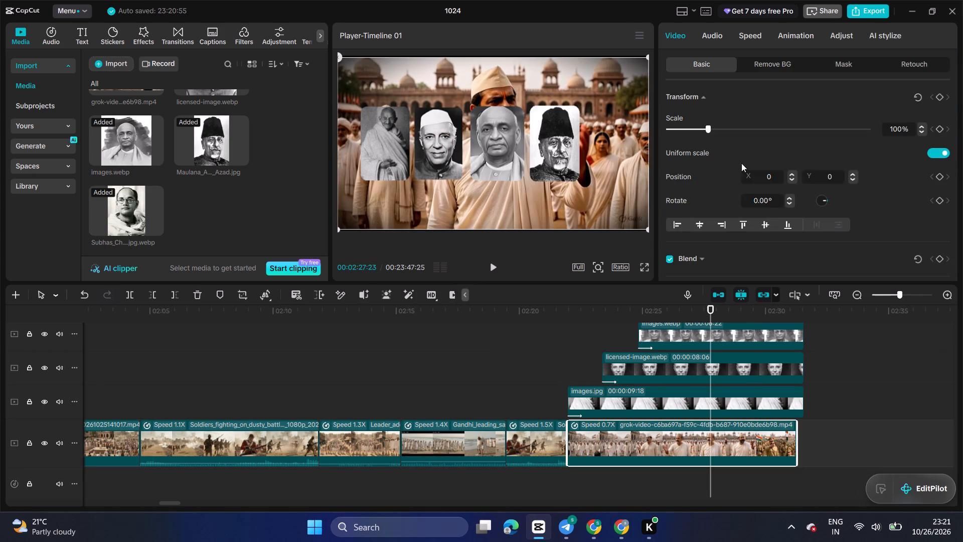
pyautogui.click(835, 37)
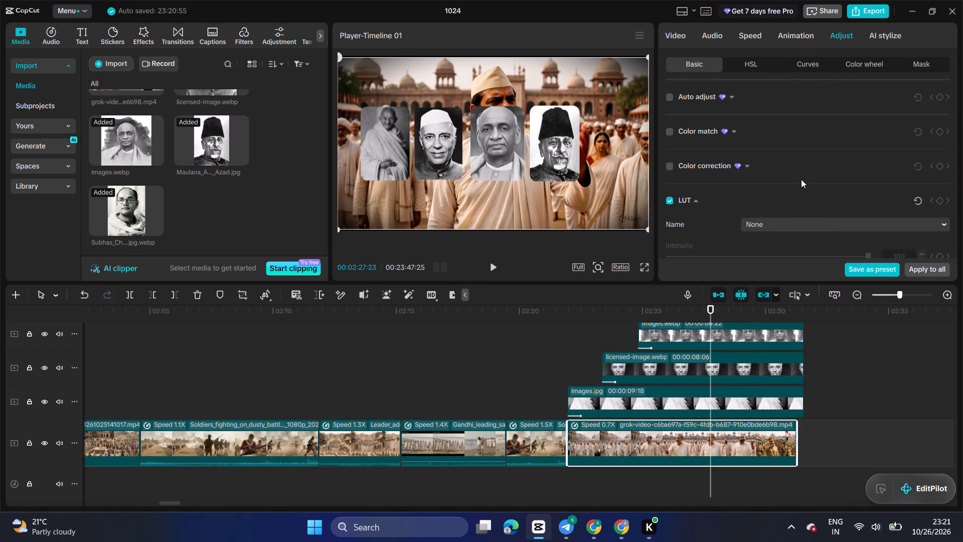
pyautogui.scroll(-12, 801, 179)
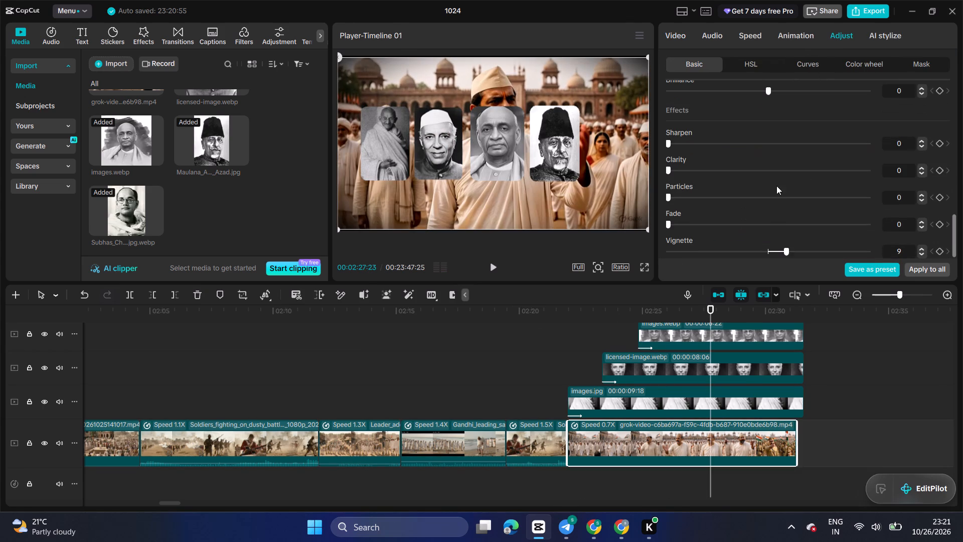
pyautogui.scroll(-3, 776, 186)
pyautogui.moveTo(787, 250); pyautogui.dragTo(811, 252)
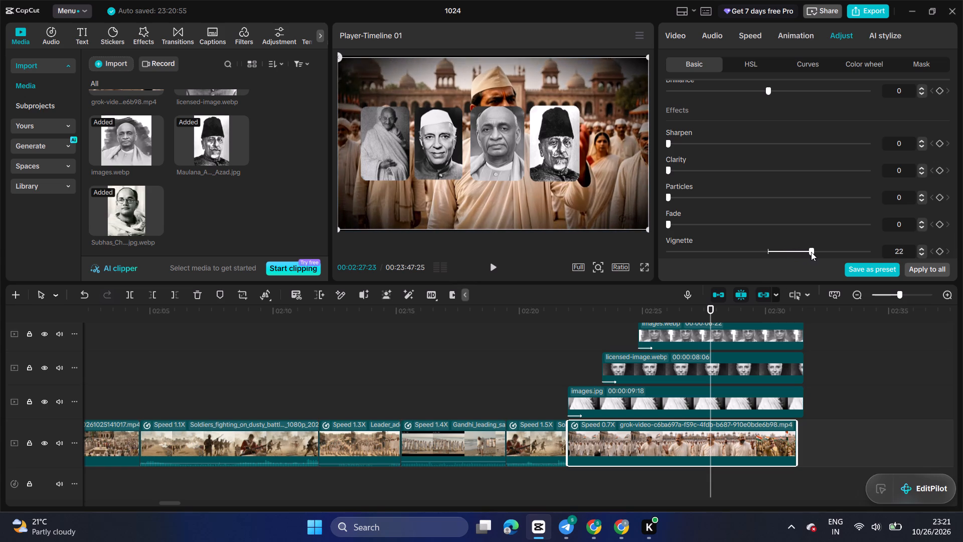
pyautogui.moveTo(811, 252); pyautogui.dragTo(818, 252)
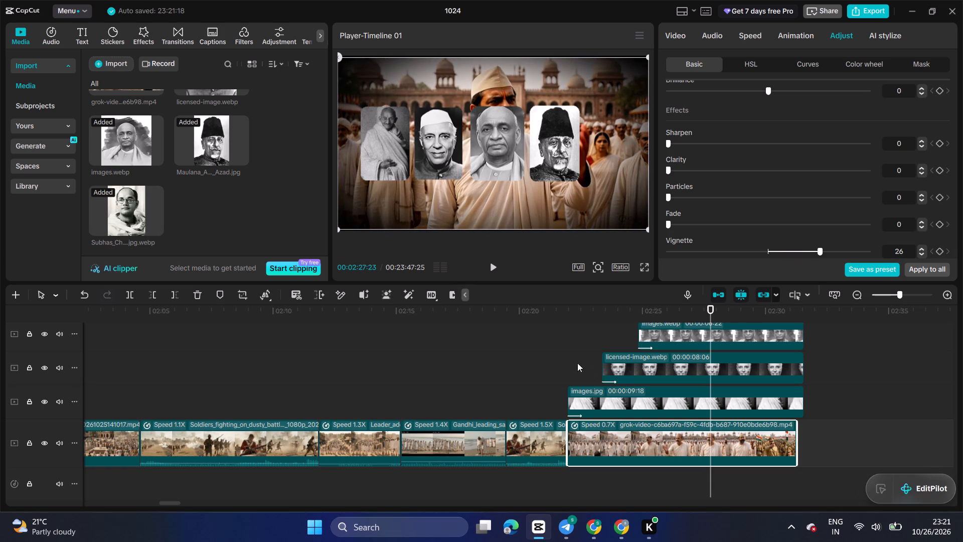
# Select the portrait overlays above the grok-video clip together, leaving the background clip out of the selection.
pyautogui.click(557, 351)
pyautogui.moveTo(559, 351); pyautogui.dragTo(569, 350)
pyautogui.scroll(6, 621, 372)
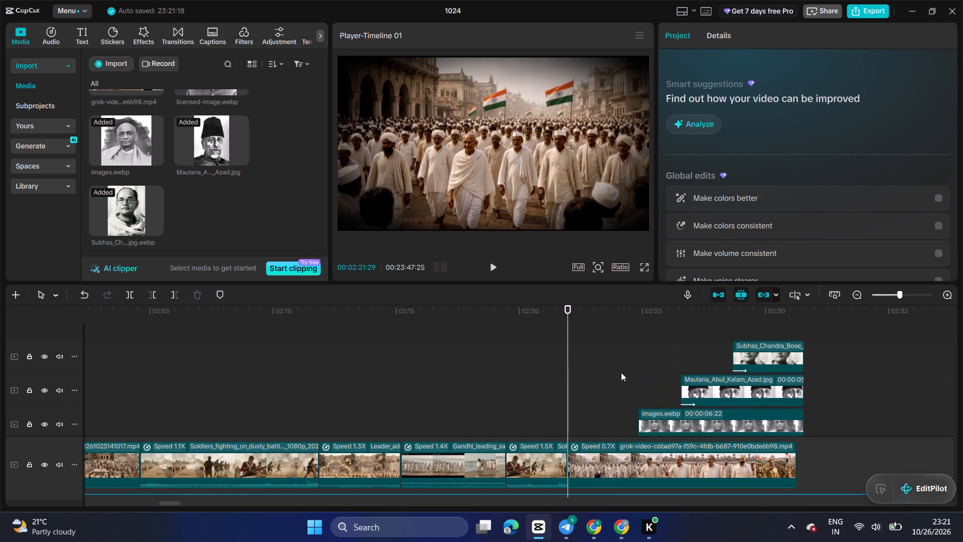
pyautogui.moveTo(654, 347); pyautogui.dragTo(706, 442)
pyautogui.click(706, 442)
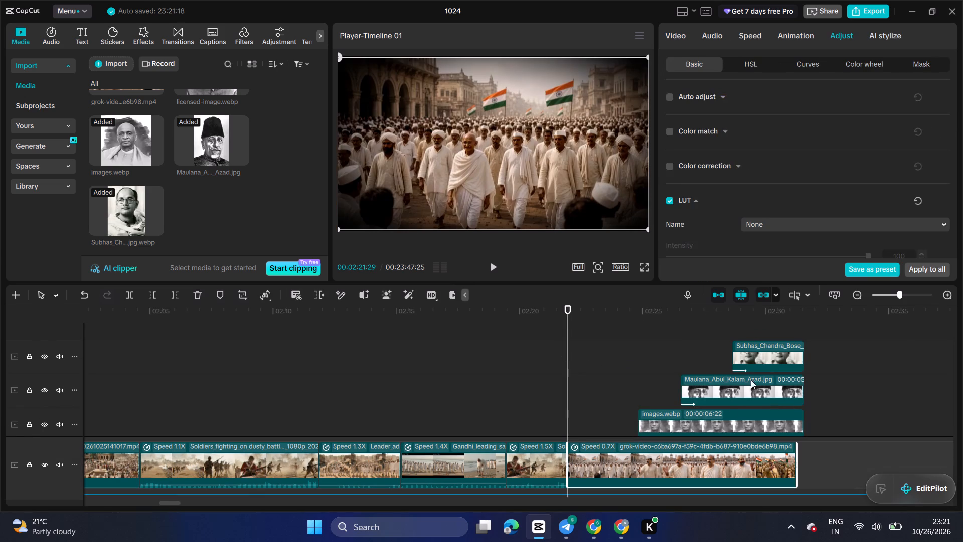
pyautogui.scroll(-4, 750, 374)
pyautogui.scroll(3, 817, 377)
pyautogui.click(826, 342)
pyautogui.moveTo(707, 328); pyautogui.dragTo(762, 498)
pyautogui.scroll(-4, 762, 498)
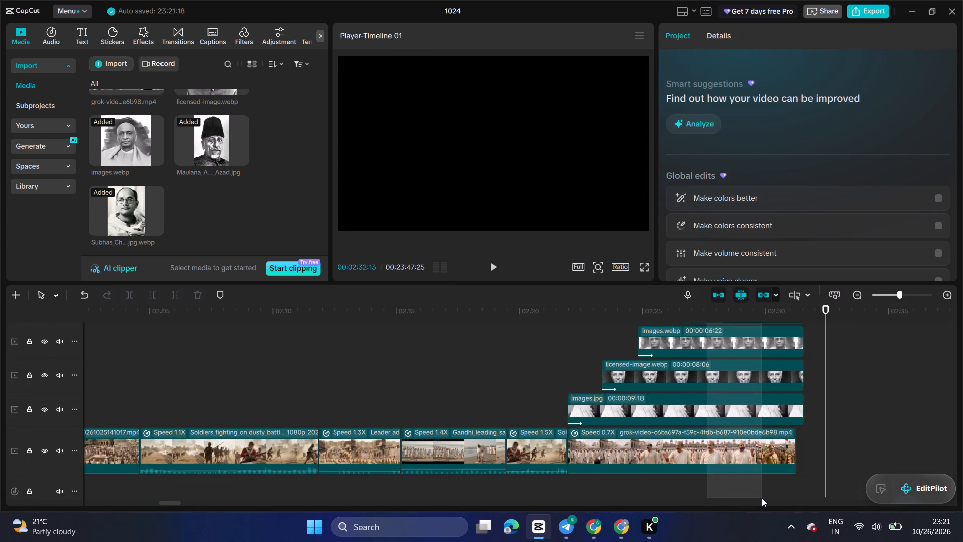
pyautogui.moveTo(762, 498); pyautogui.dragTo(744, 402)
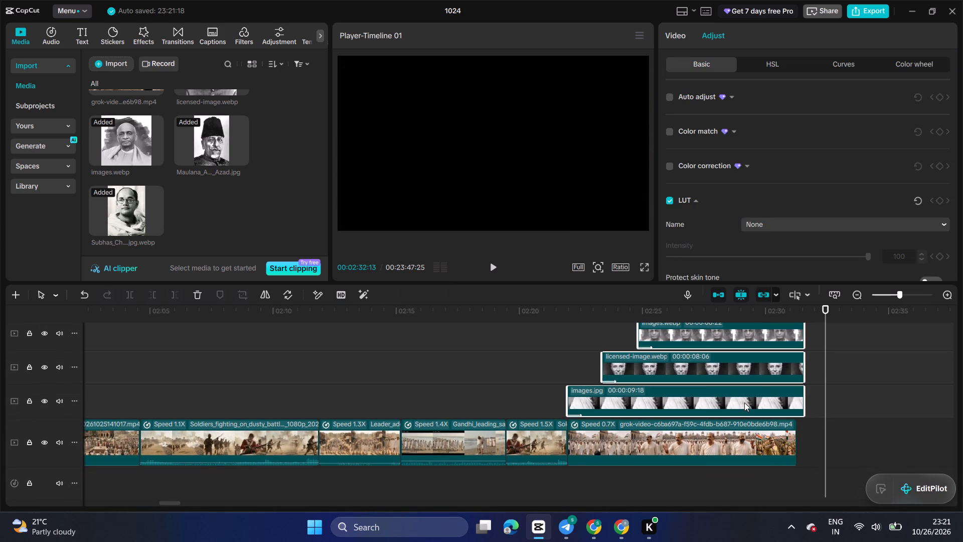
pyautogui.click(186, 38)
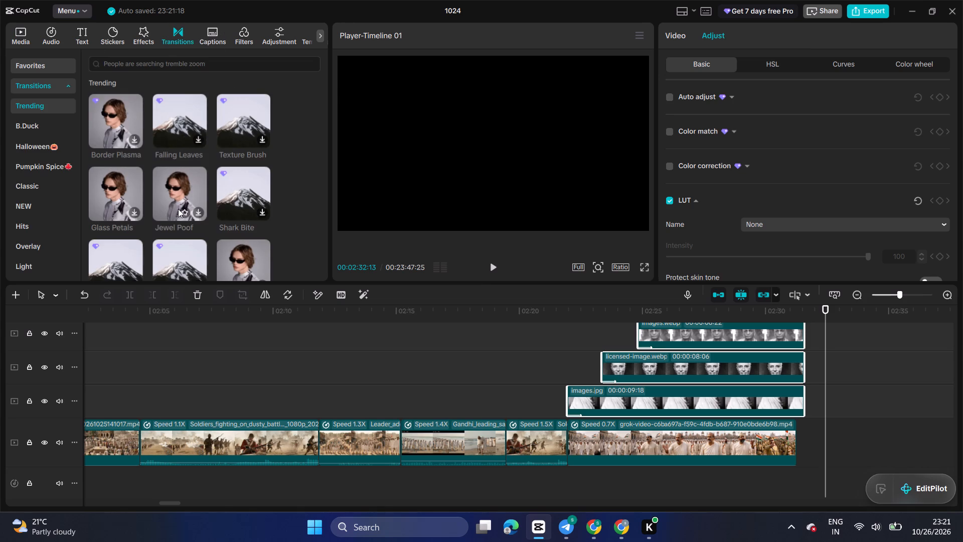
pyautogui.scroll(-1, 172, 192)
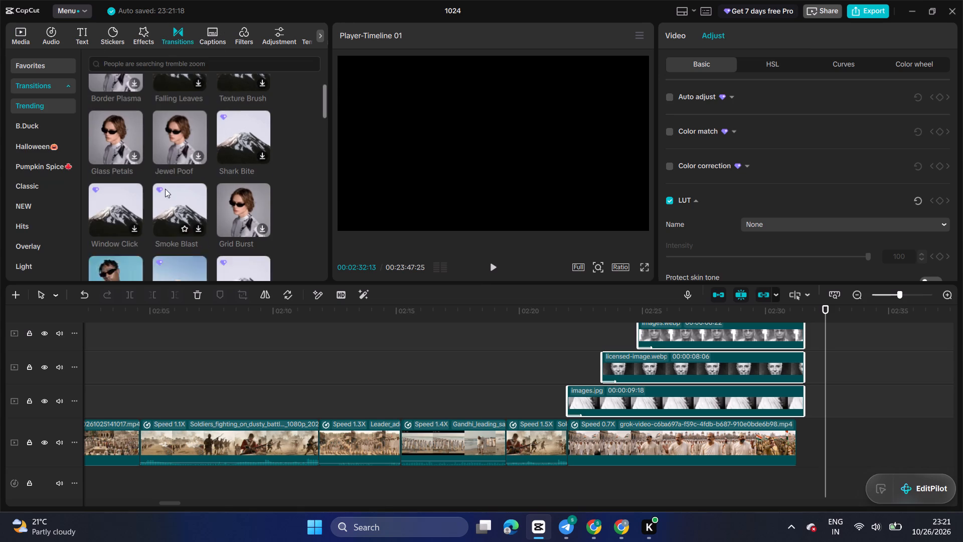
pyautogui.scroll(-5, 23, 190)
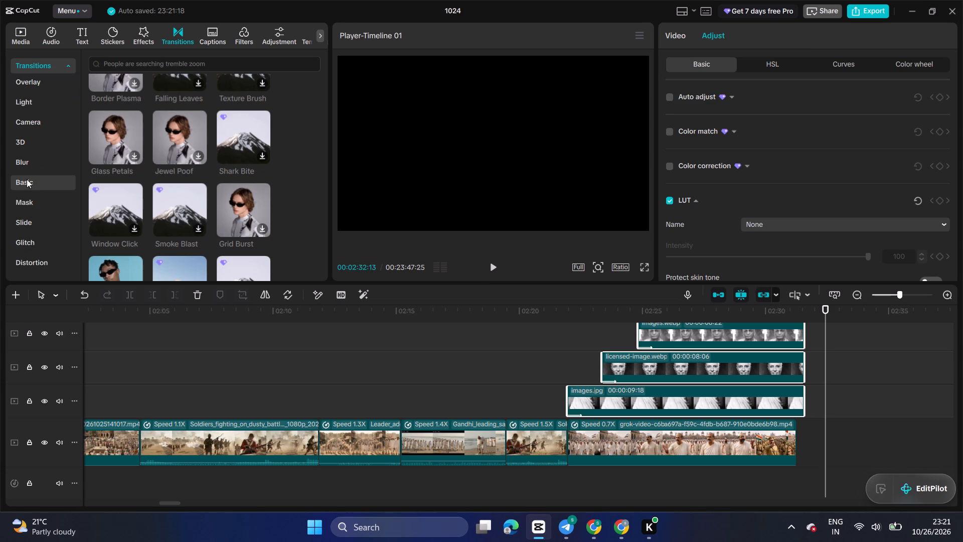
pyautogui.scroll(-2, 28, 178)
# Browse the Texture category of video effects and preview the Wet Ch…Stain effect.
pyautogui.click(152, 38)
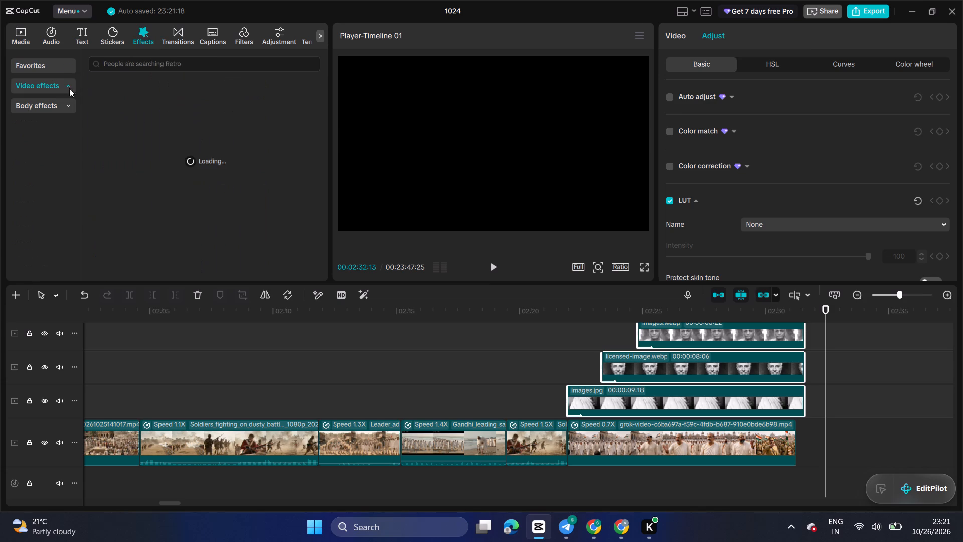
pyautogui.click(58, 81)
pyautogui.click(58, 81)
pyautogui.scroll(-7, 51, 141)
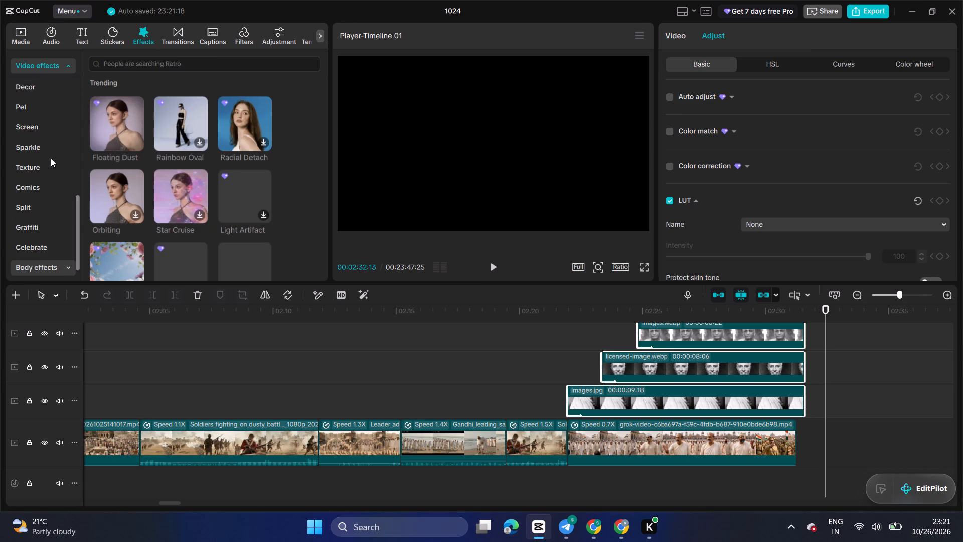
pyautogui.scroll(-1, 51, 158)
pyautogui.click(35, 156)
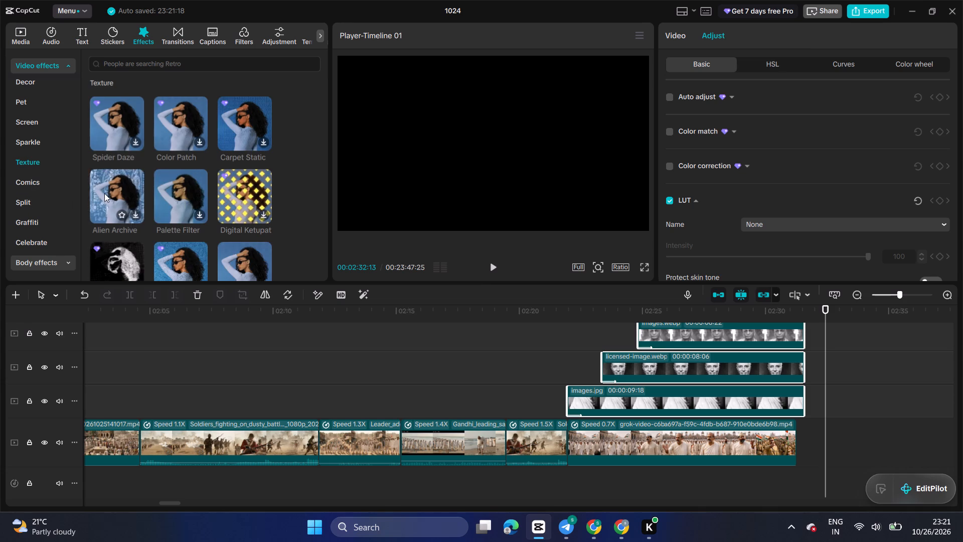
pyautogui.scroll(-1, 104, 193)
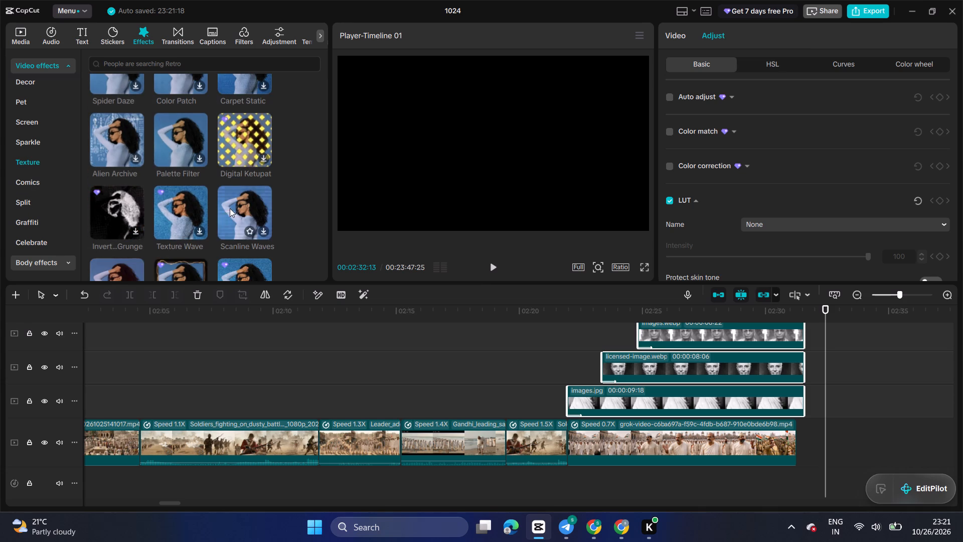
pyautogui.scroll(-1, 230, 208)
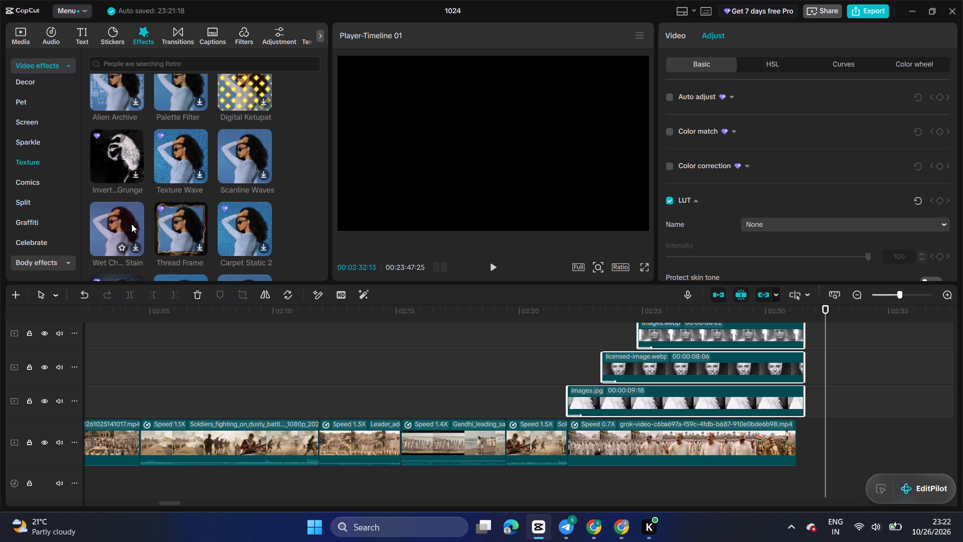
pyautogui.scroll(-1, 131, 224)
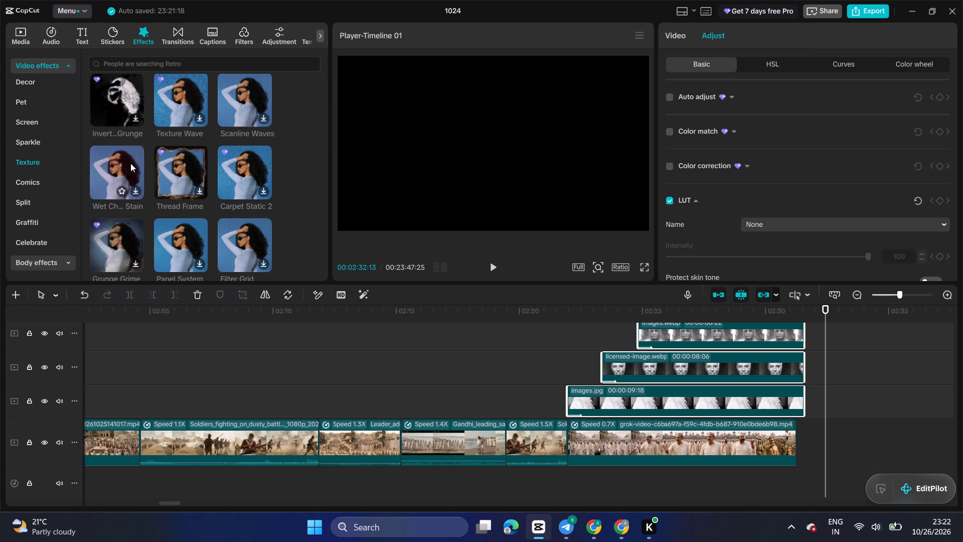
pyautogui.click(130, 163)
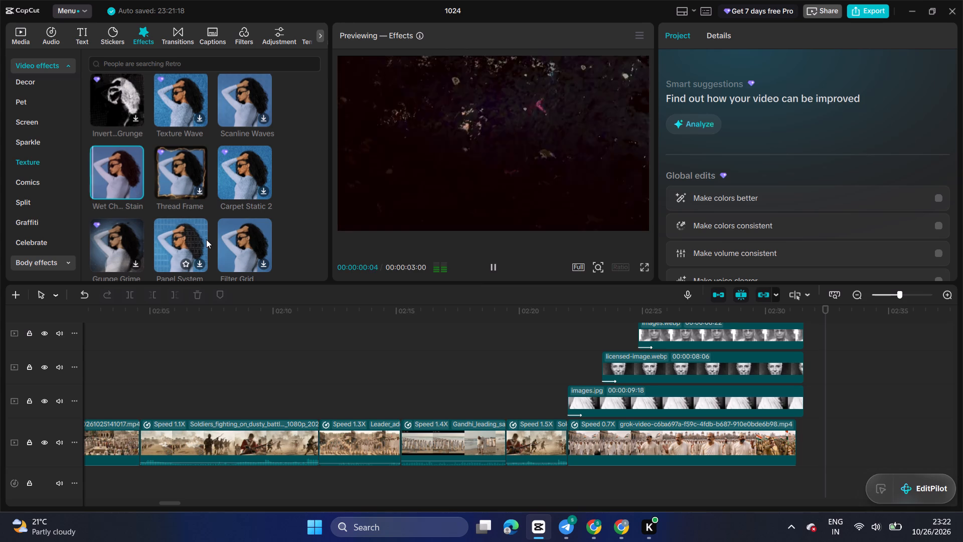
# Place the playhead at 00:02:22:18 over the Gandhi portrait, look further through the Texture effects and preview Soft Flicker.
pyautogui.click(583, 350)
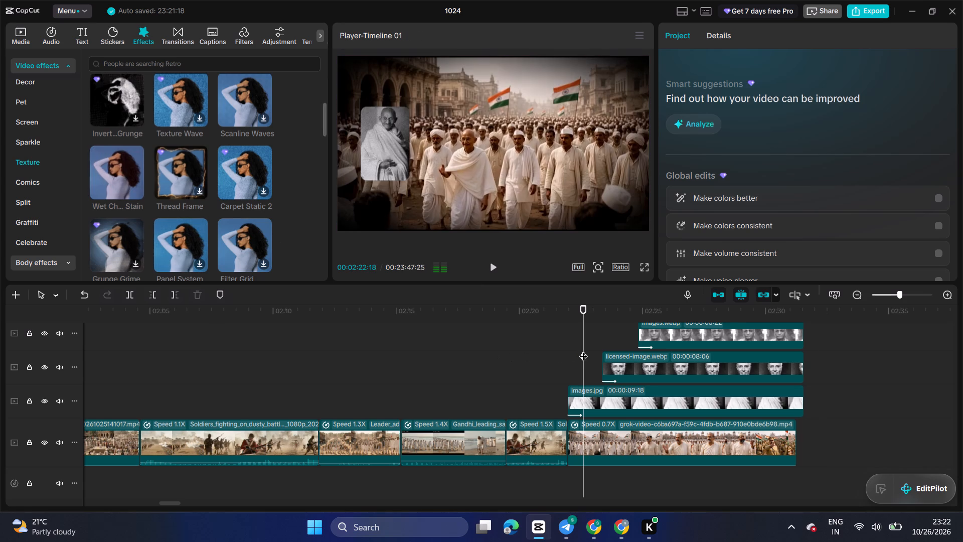
pyautogui.scroll(-2, 207, 235)
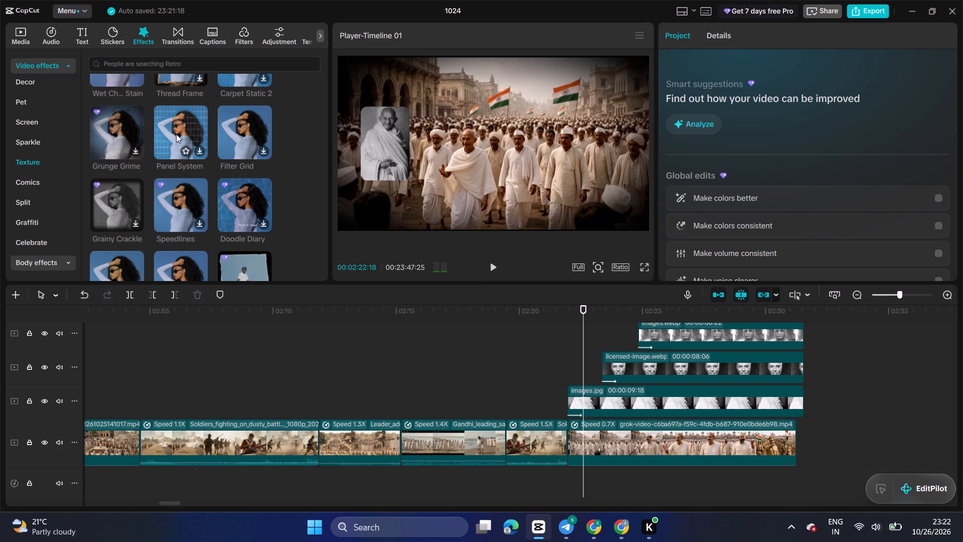
pyautogui.scroll(-1, 176, 134)
pyautogui.scroll(-1, 128, 211)
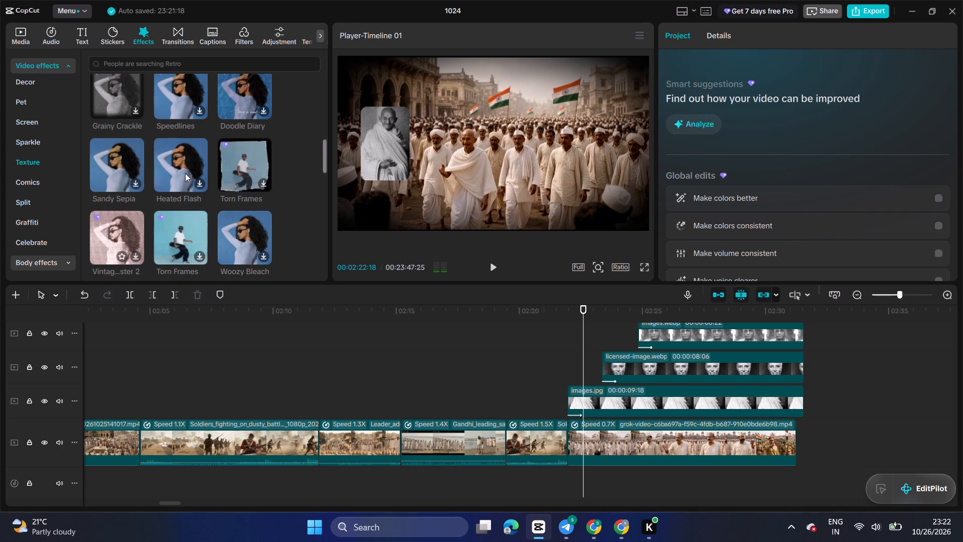
pyautogui.scroll(-2, 193, 163)
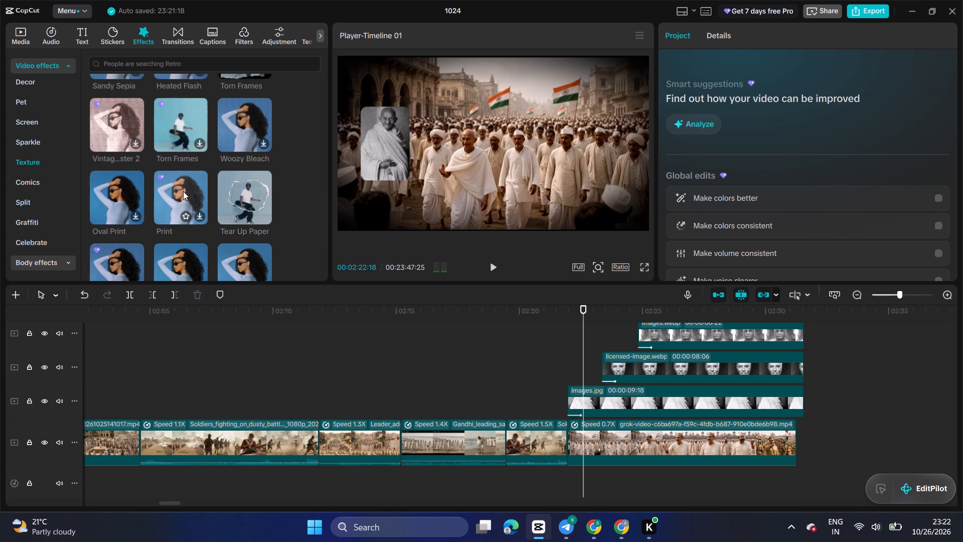
pyautogui.scroll(-2, 108, 208)
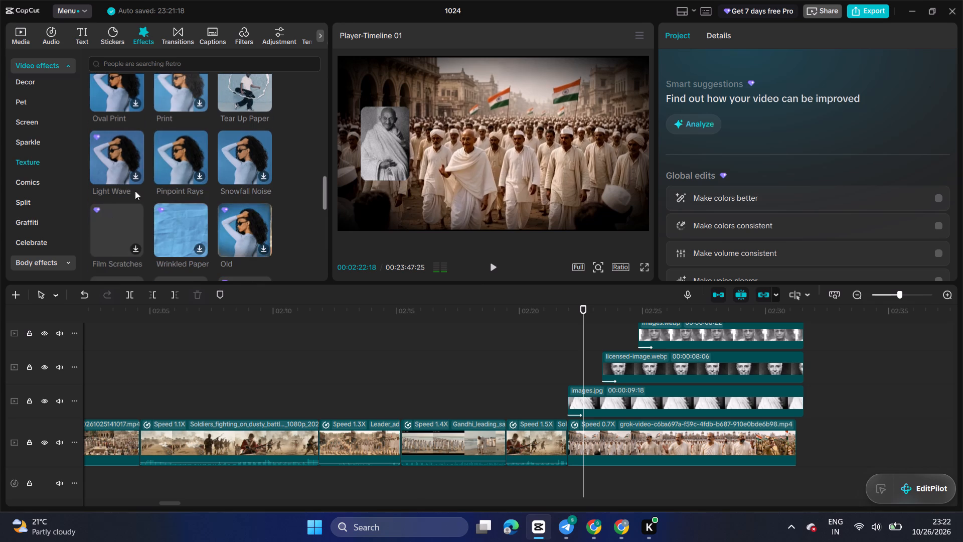
pyautogui.scroll(-1, 233, 149)
pyautogui.scroll(-1, 184, 173)
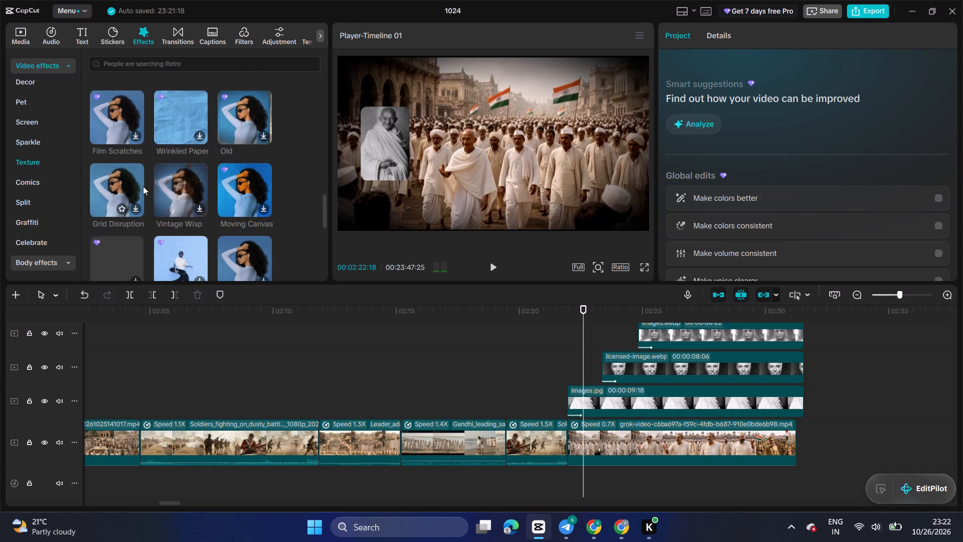
pyautogui.scroll(-2, 193, 186)
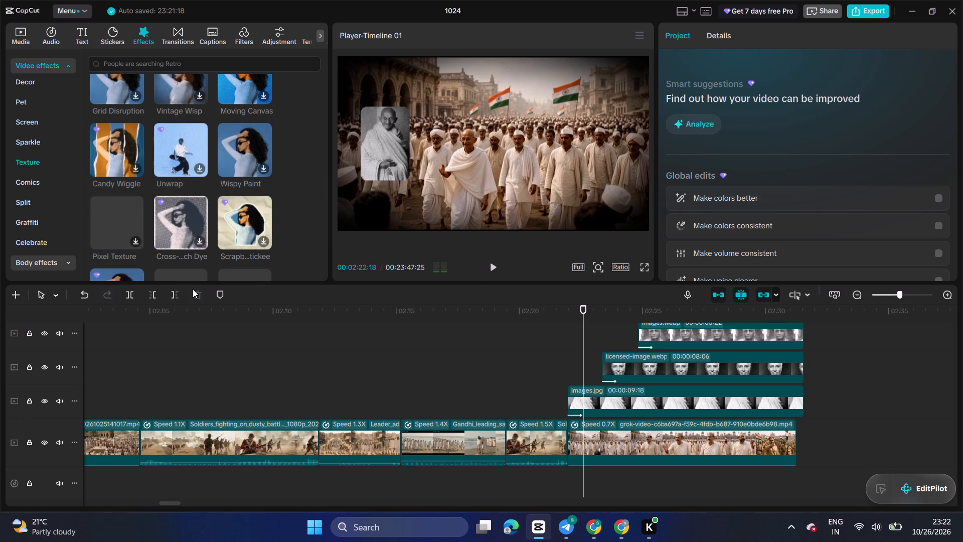
pyautogui.scroll(-1, 130, 218)
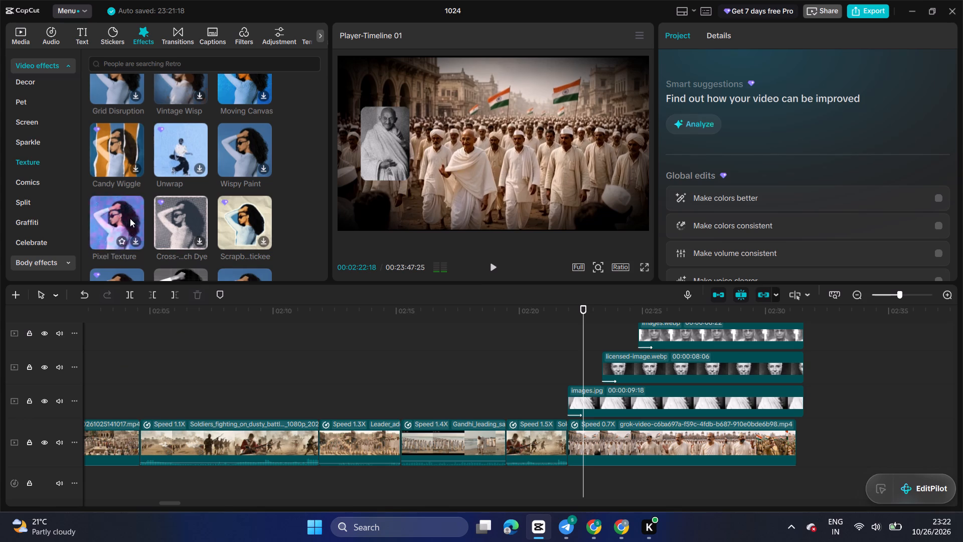
pyautogui.scroll(-1, 164, 241)
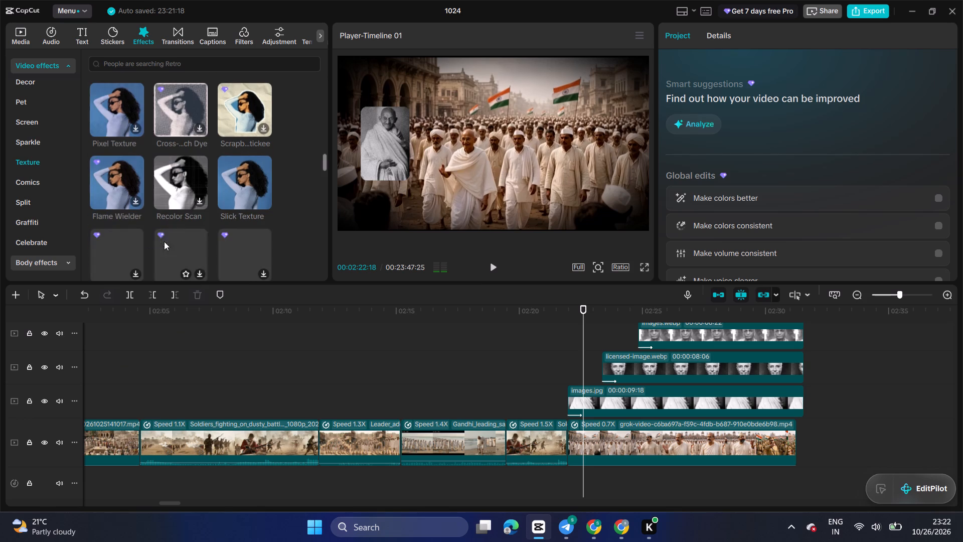
pyautogui.scroll(-2, 173, 205)
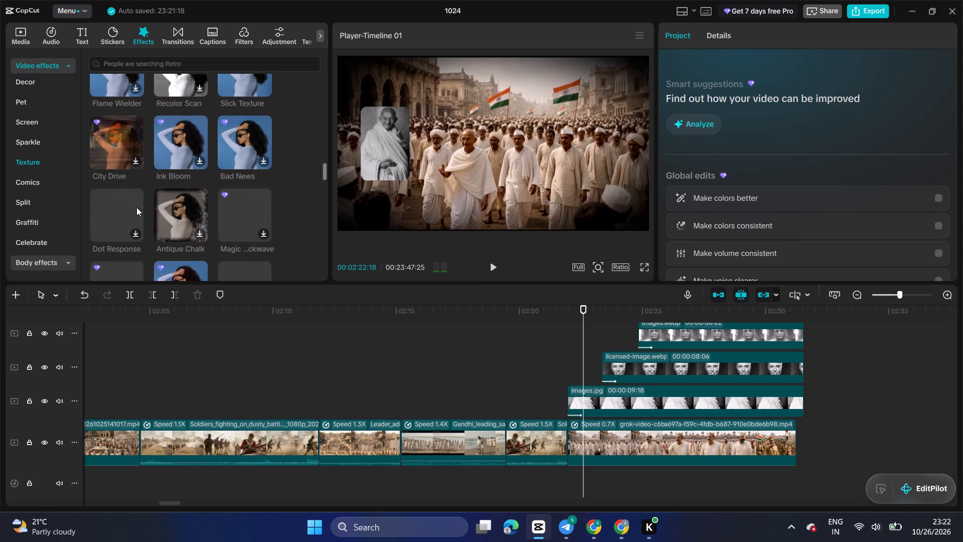
pyautogui.scroll(-1, 131, 212)
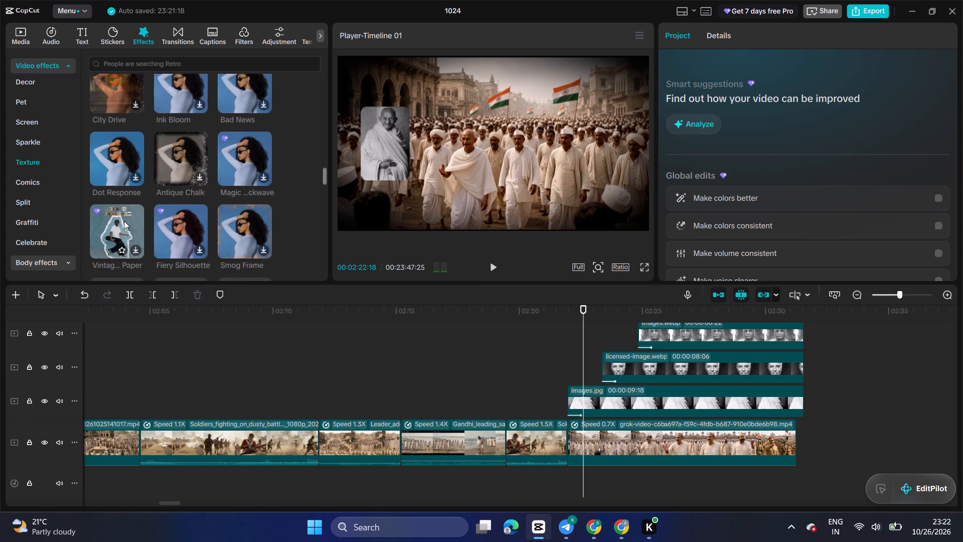
pyautogui.scroll(-3, 122, 223)
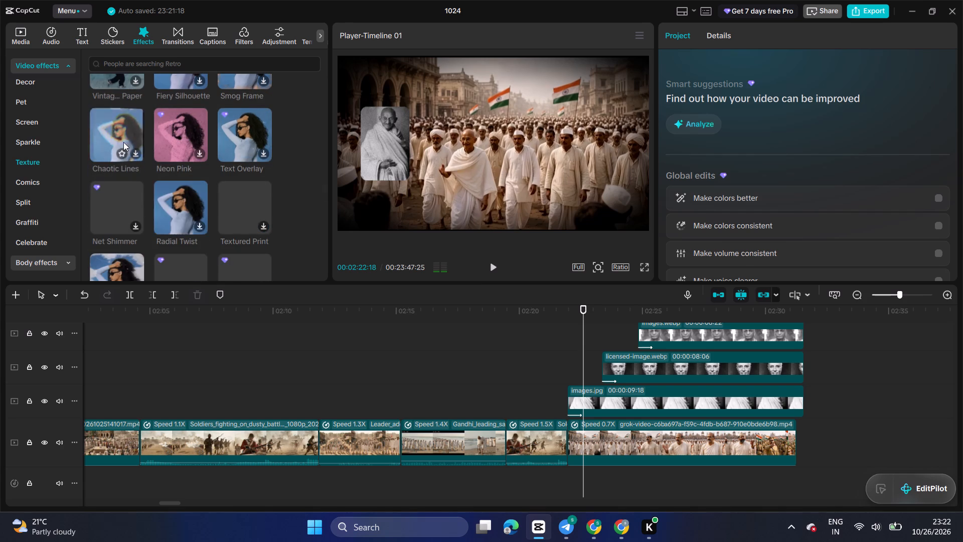
pyautogui.scroll(-2, 123, 142)
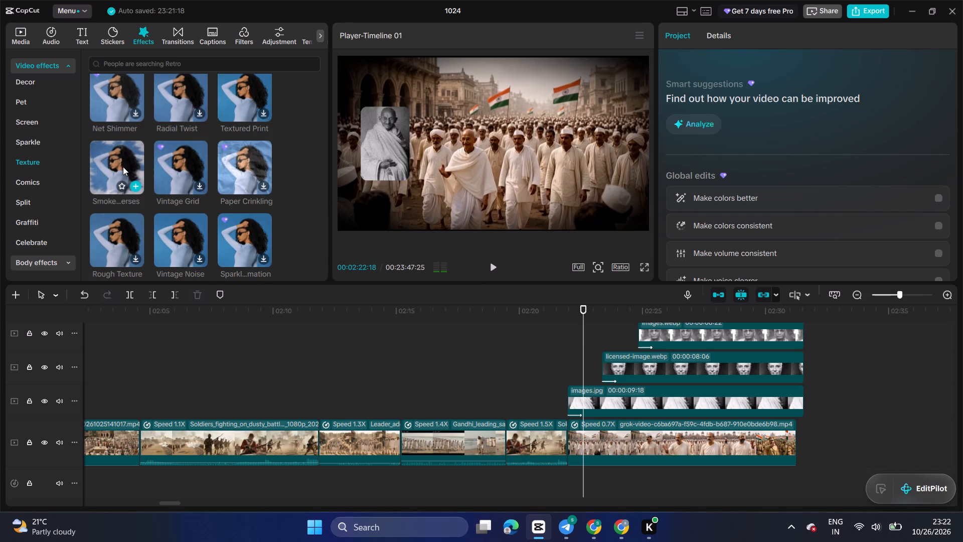
pyautogui.scroll(-2, 123, 167)
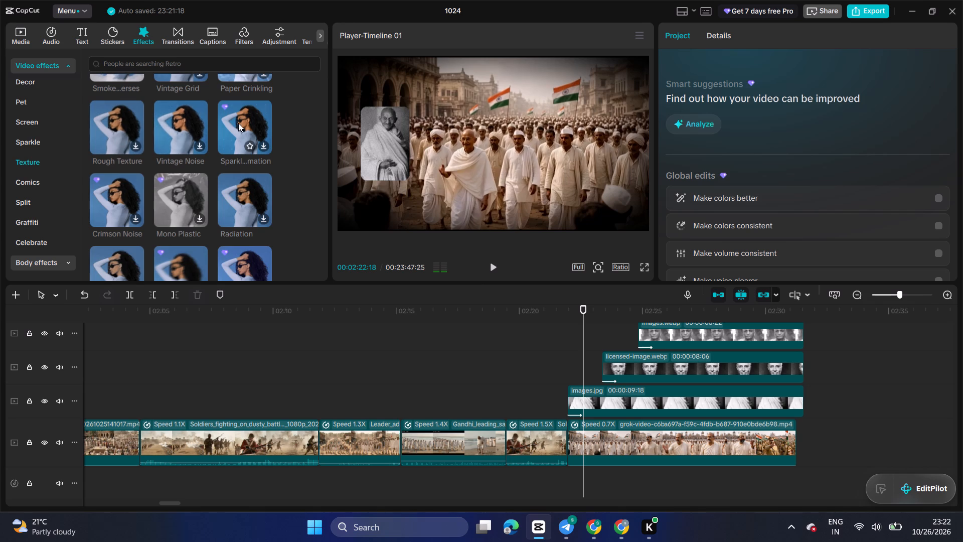
pyautogui.scroll(-1, 234, 135)
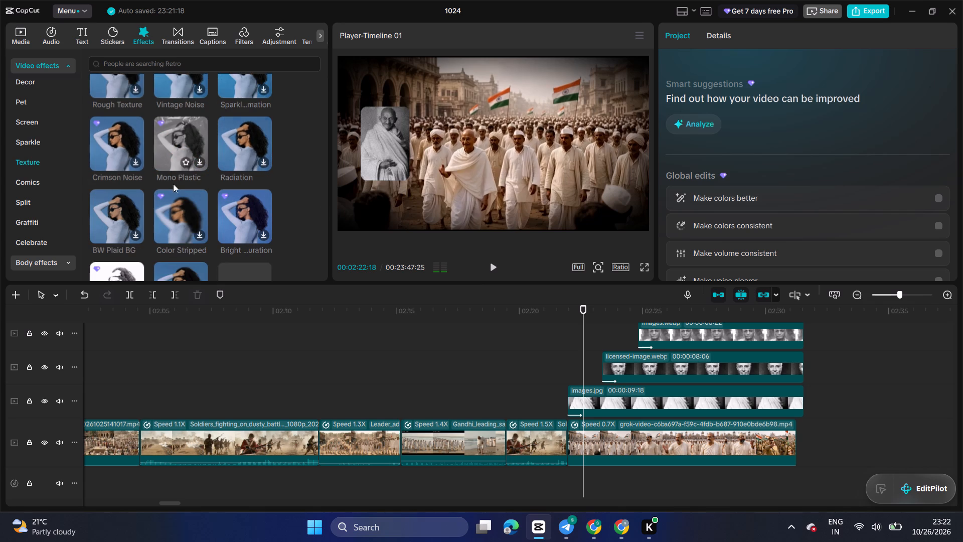
pyautogui.scroll(-2, 131, 196)
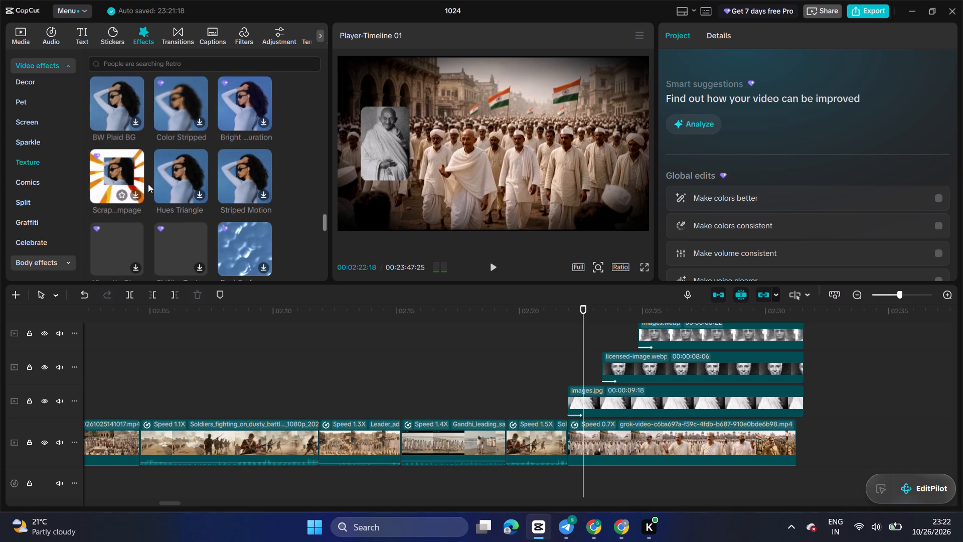
pyautogui.scroll(-1, 234, 174)
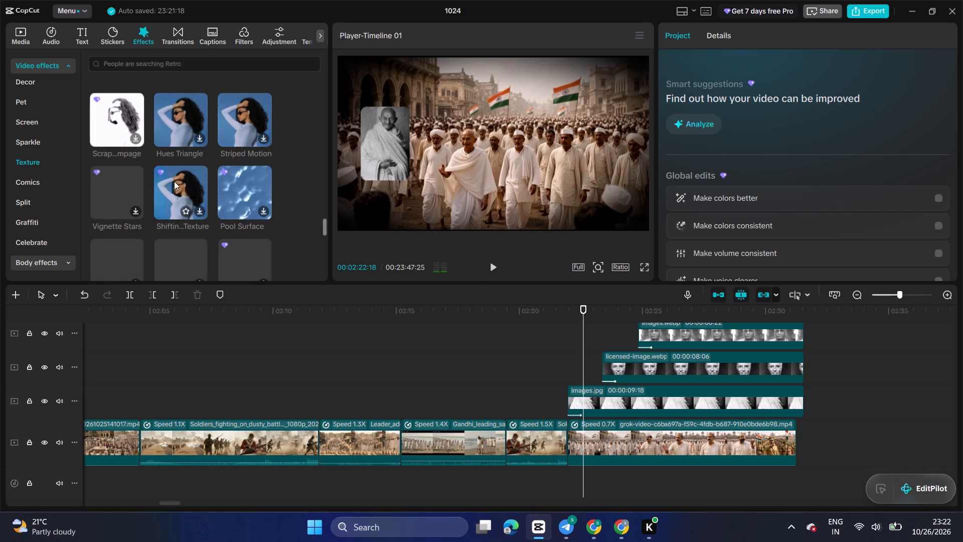
pyautogui.scroll(-2, 122, 198)
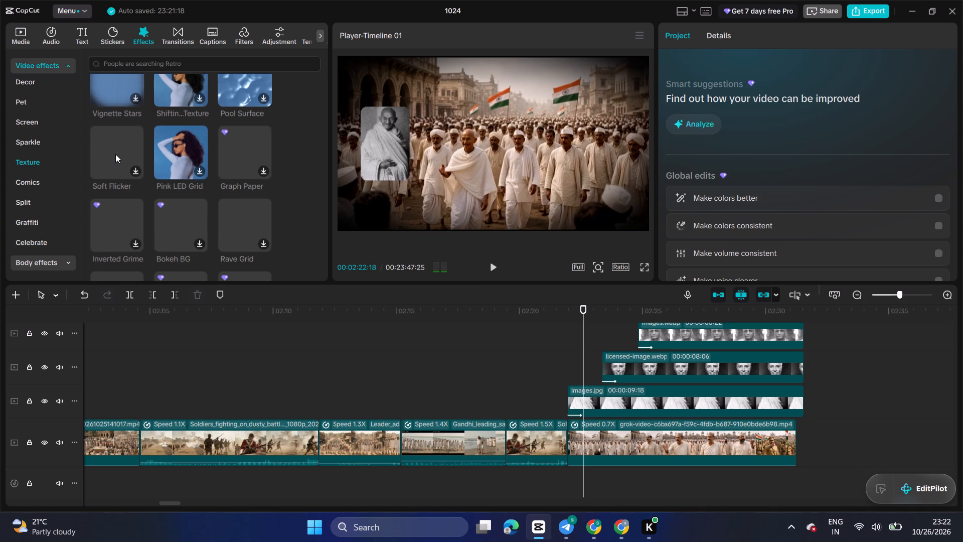
pyautogui.click(115, 154)
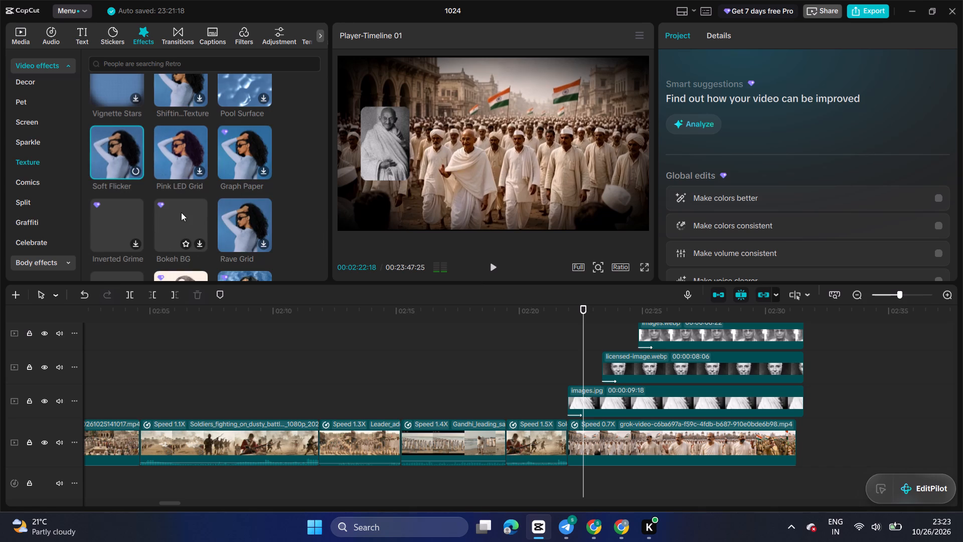
pyautogui.scroll(-1, 133, 154)
pyautogui.scroll(1, 133, 154)
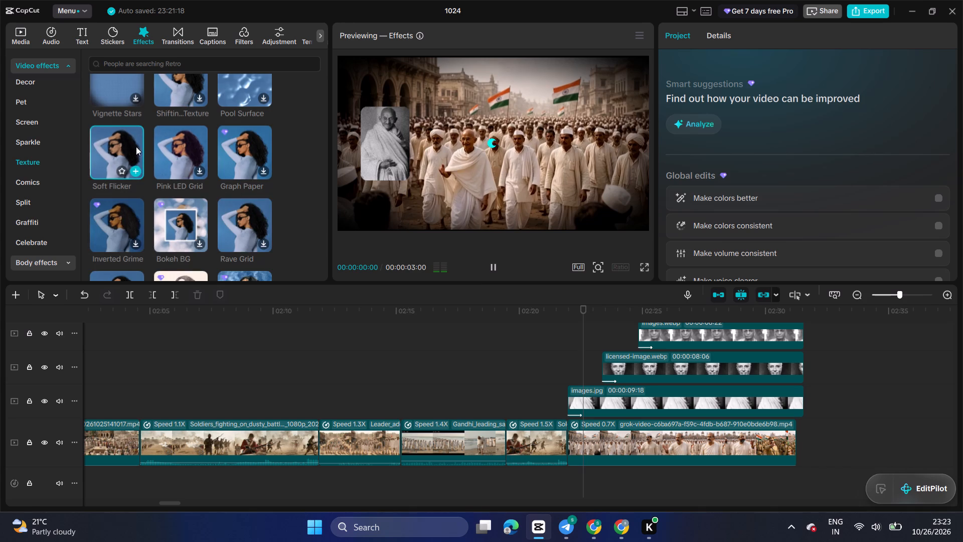
# Look further down the Texture effects past Soft Flicker, and check the Sparkle category for a suitable effect.
pyautogui.scroll(-1, 122, 113)
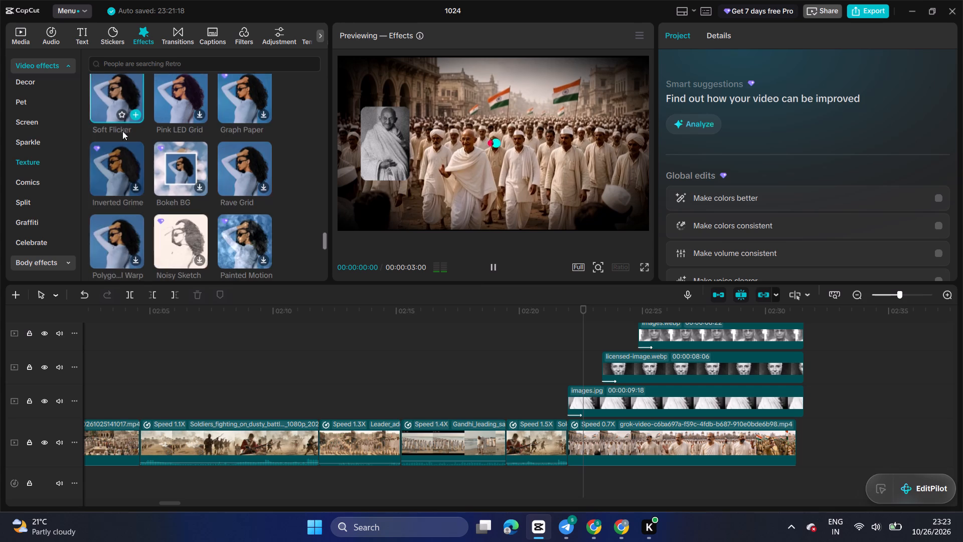
pyautogui.scroll(-2, 138, 159)
pyautogui.scroll(-2, 173, 187)
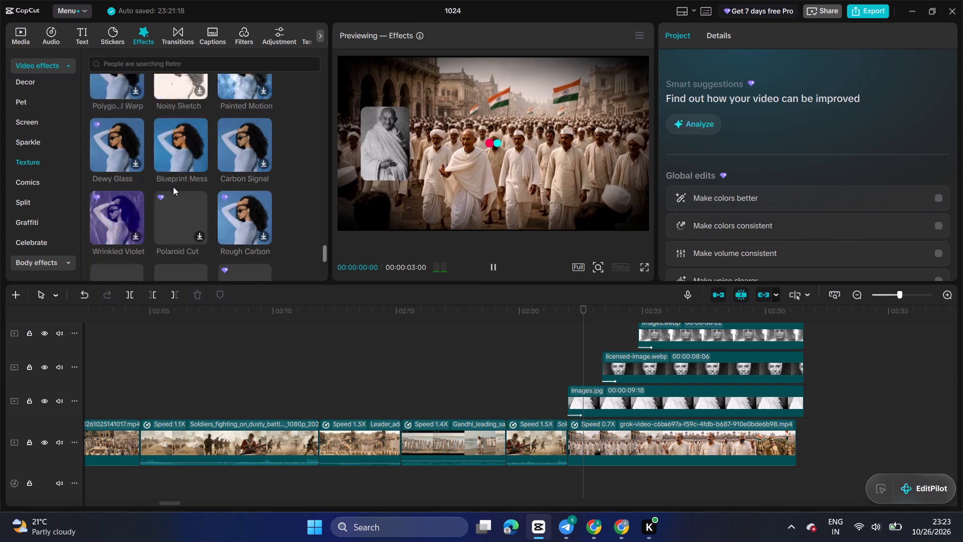
pyautogui.scroll(-1, 117, 175)
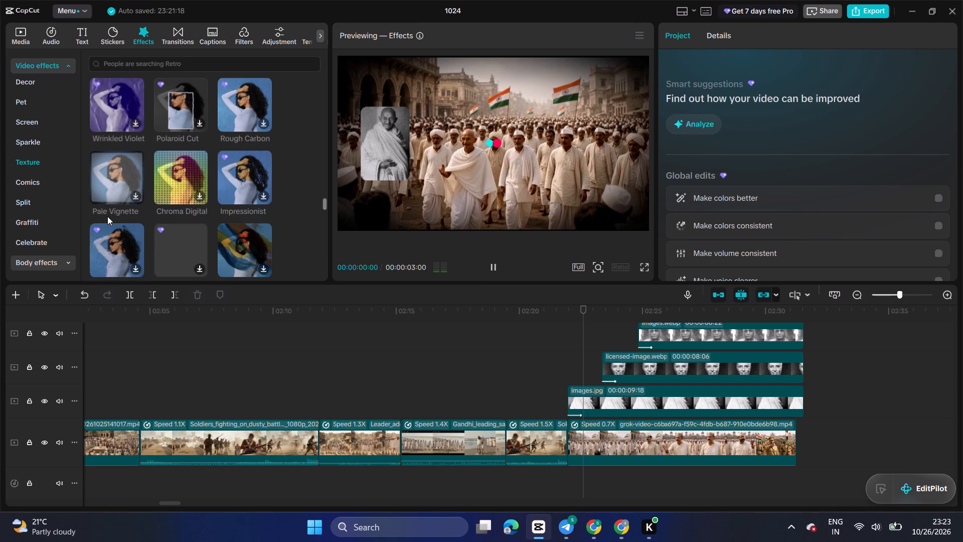
pyautogui.scroll(-1, 33, 194)
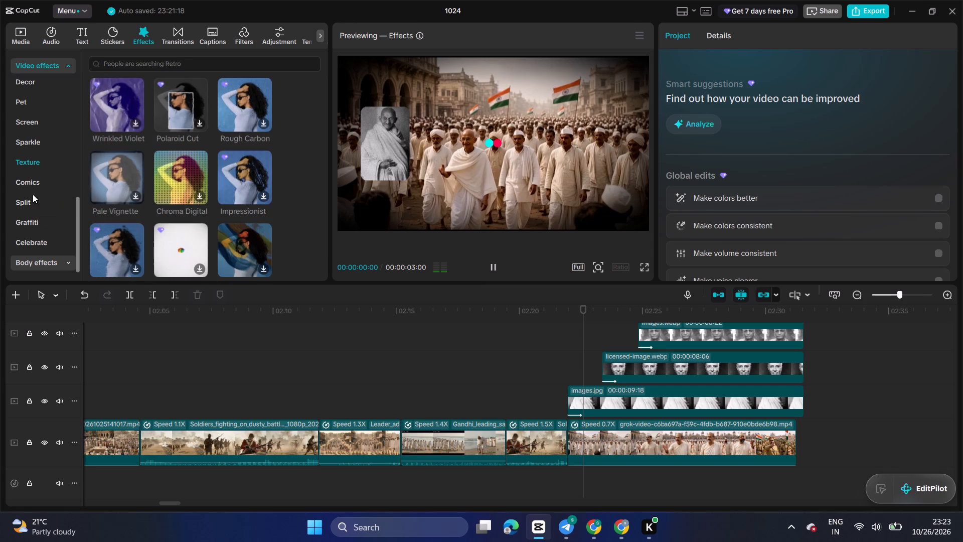
pyautogui.click(41, 145)
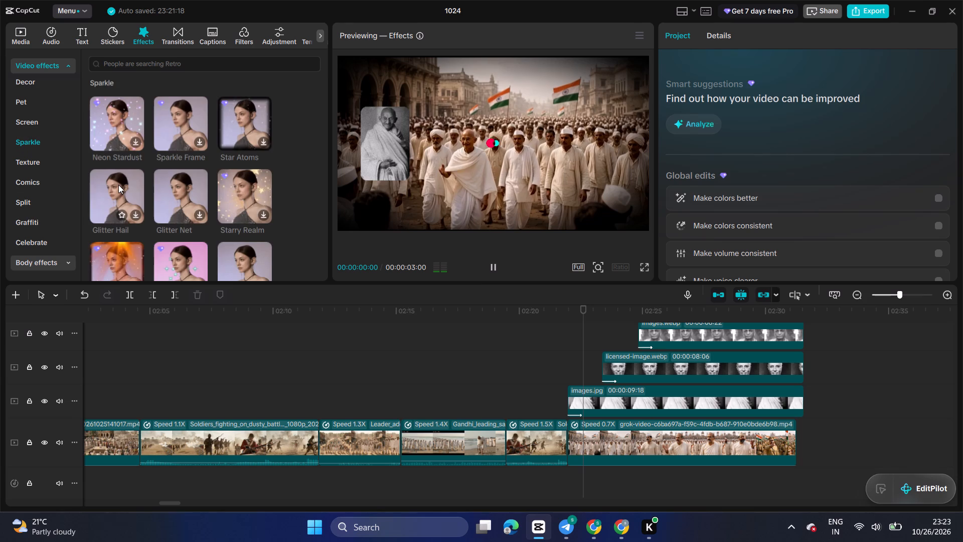
pyautogui.scroll(-3, 58, 216)
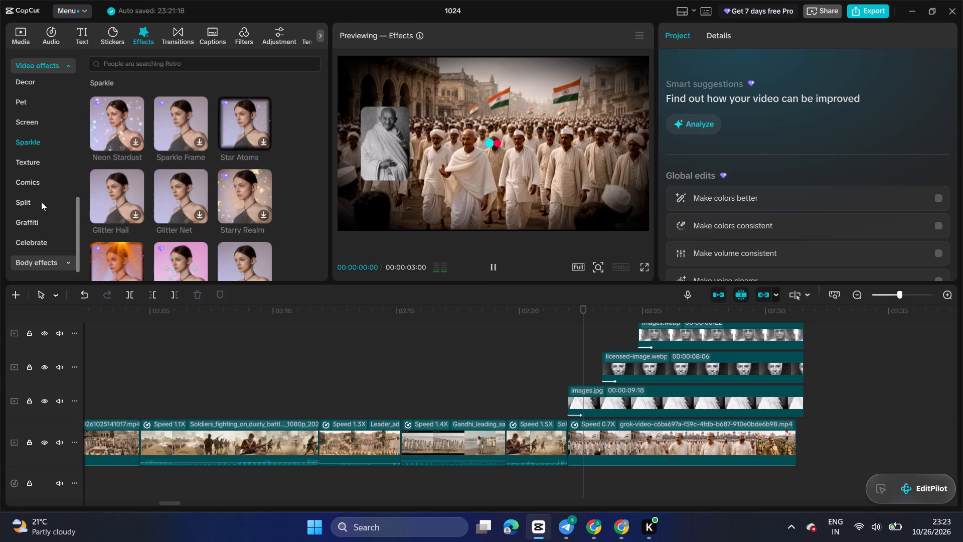
# Look through the Texture effects again from the start, placing the playhead at 00:02:21:23 just before the Gandhi portrait.
pyautogui.click(32, 169)
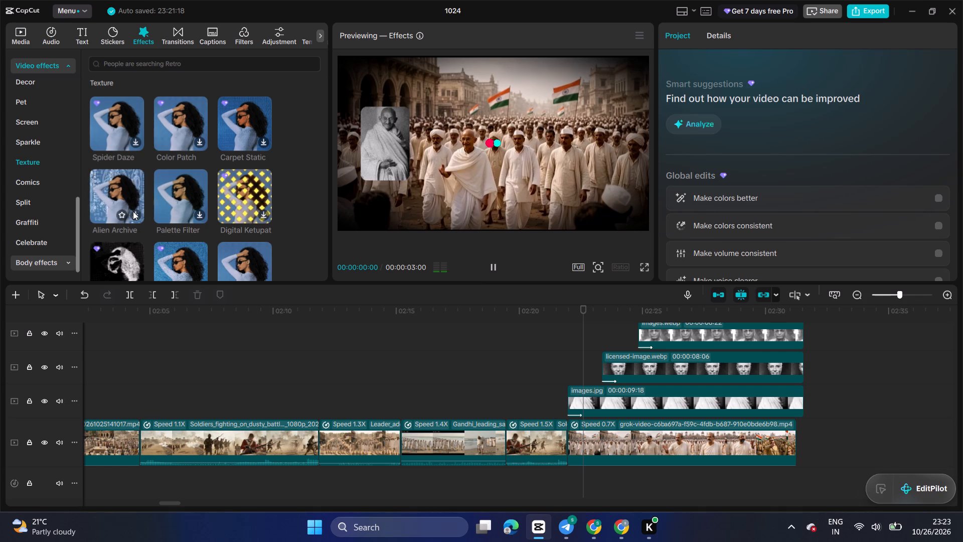
pyautogui.scroll(-3, 133, 211)
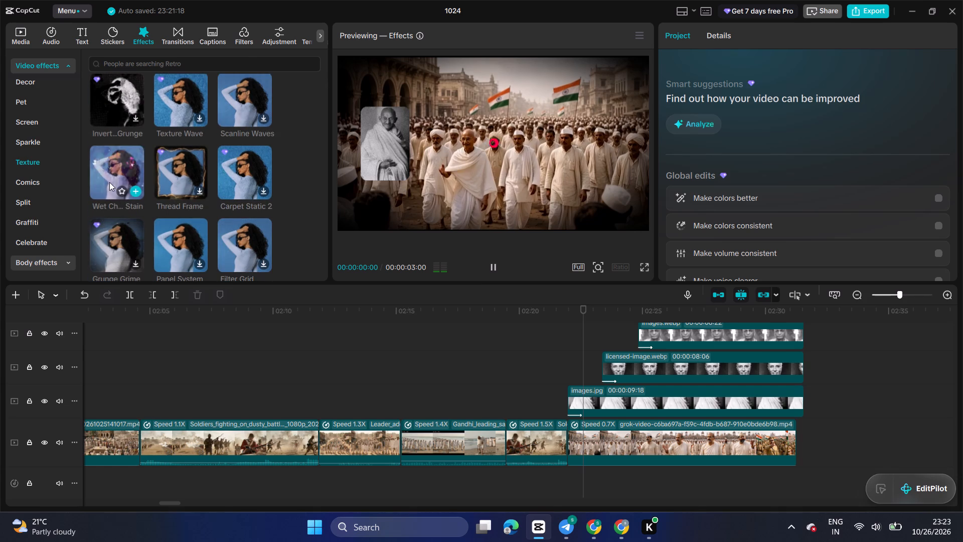
pyautogui.scroll(-1, 110, 182)
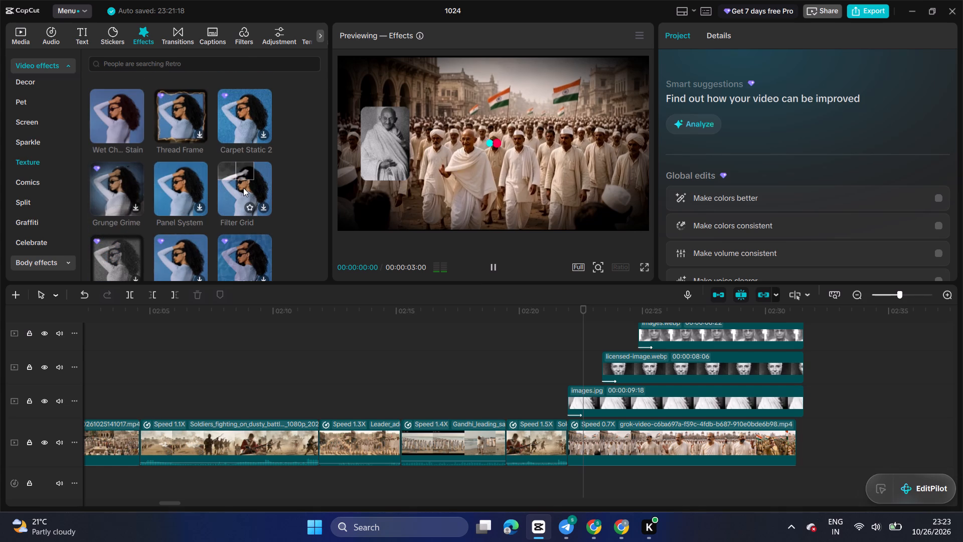
pyautogui.scroll(-2, 244, 189)
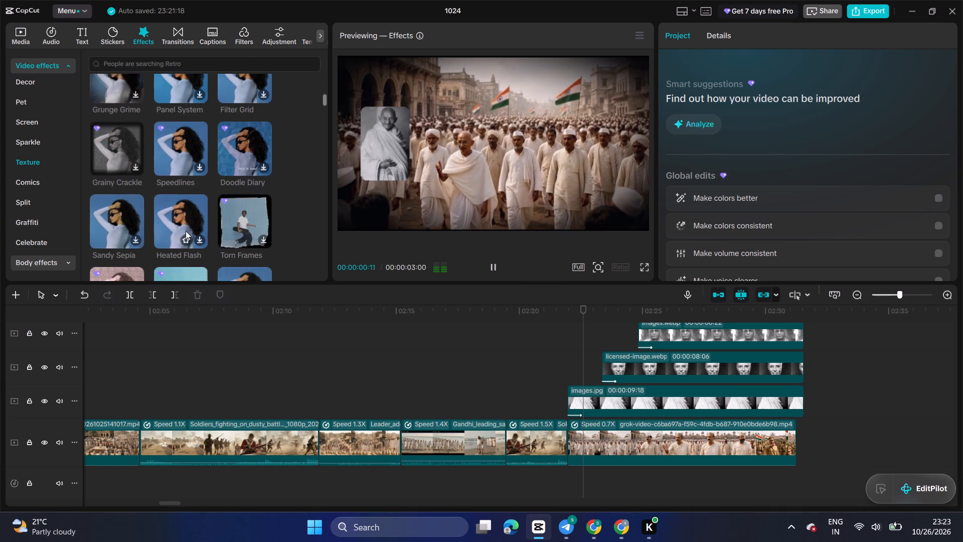
pyautogui.click(563, 334)
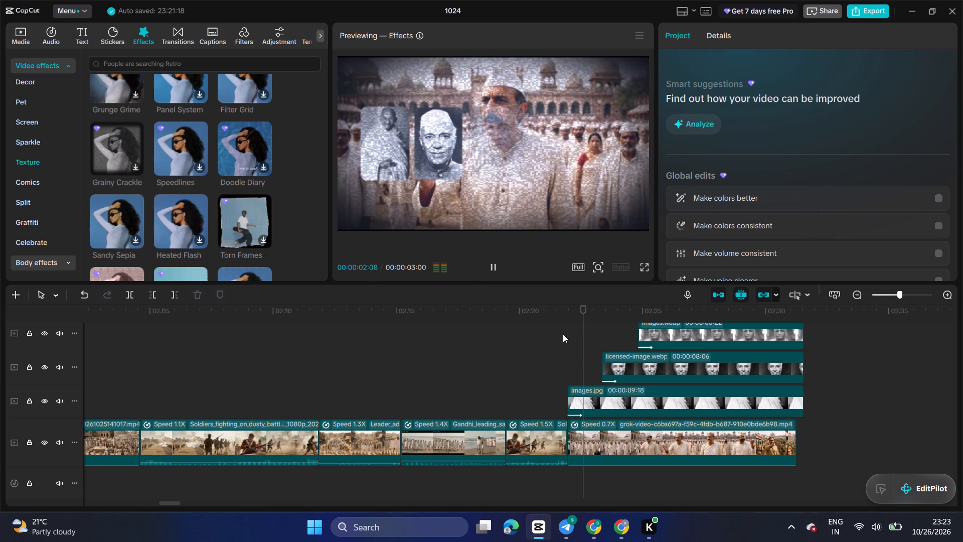
pyautogui.scroll(-2, 206, 213)
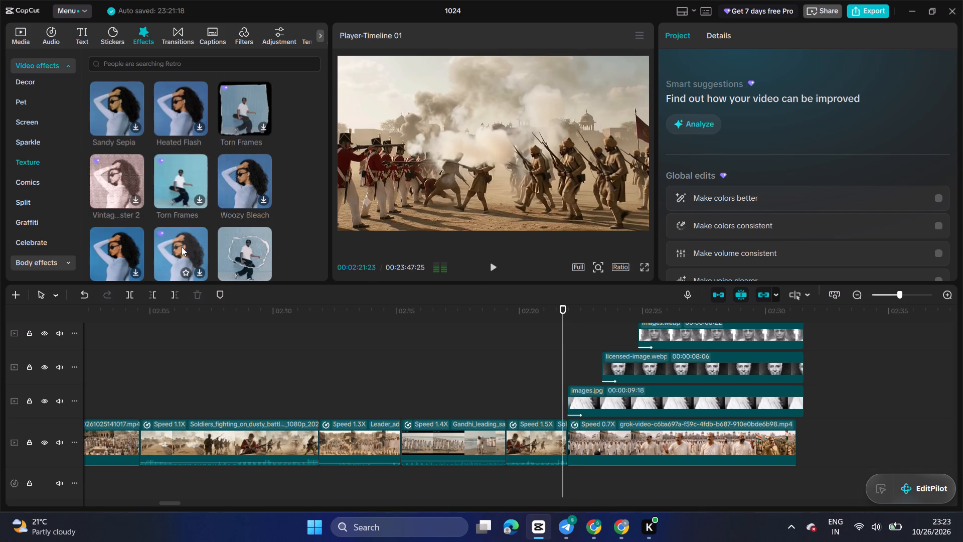
pyautogui.scroll(-9, 120, 240)
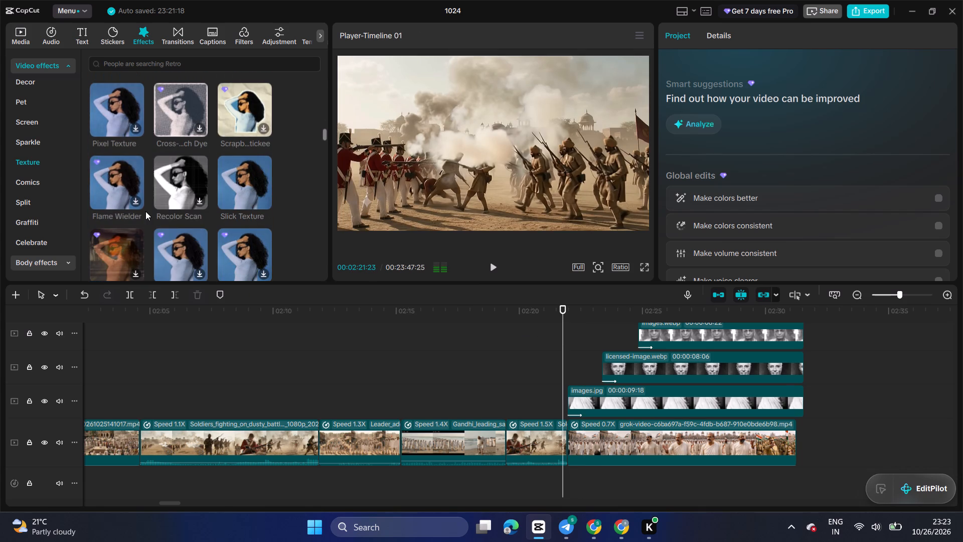
pyautogui.scroll(-3, 183, 226)
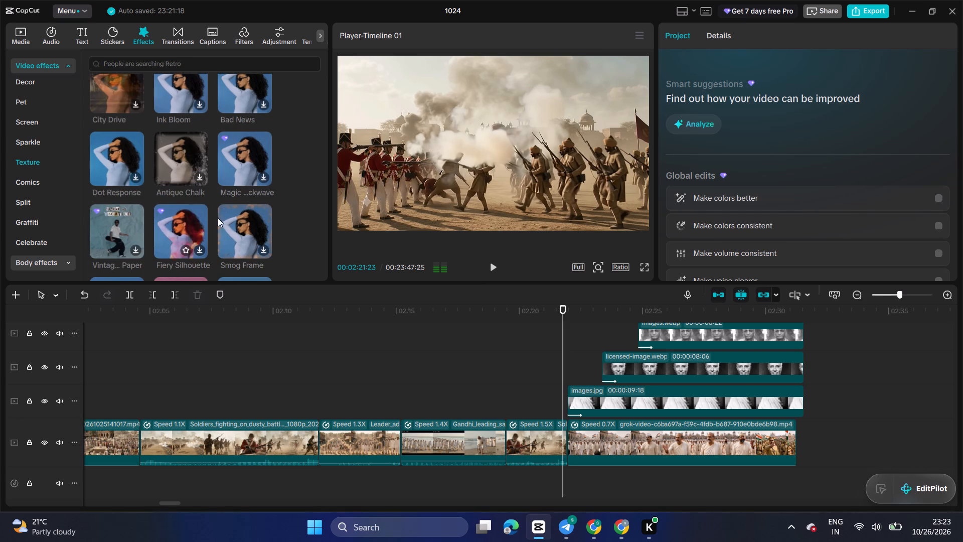
pyautogui.scroll(-3, 230, 218)
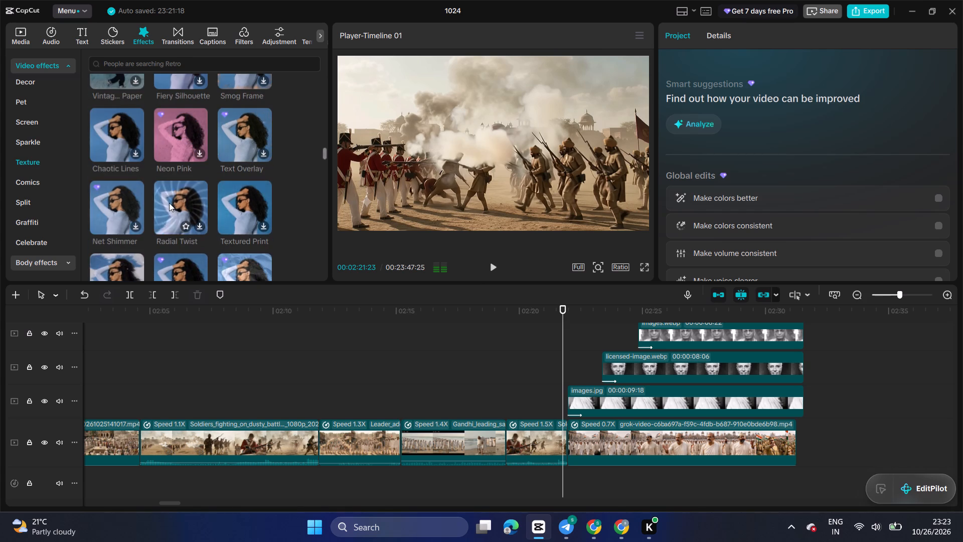
pyautogui.scroll(-2, 169, 203)
# Examine the rest of the Texture effects, from Rough Texture and Vintage Noise onward, for one that suits the portrait section.
pyautogui.click(181, 66)
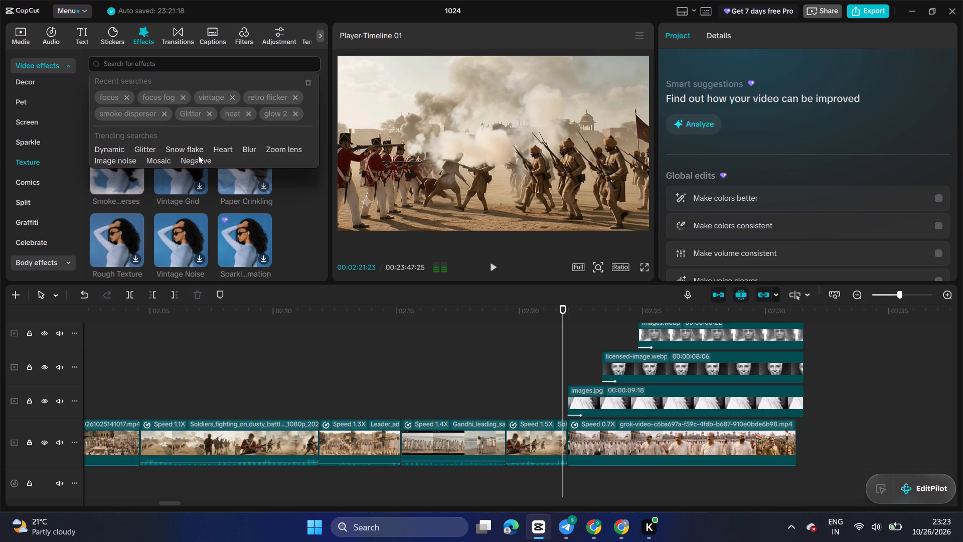
pyautogui.click(299, 180)
pyautogui.scroll(-2, 215, 201)
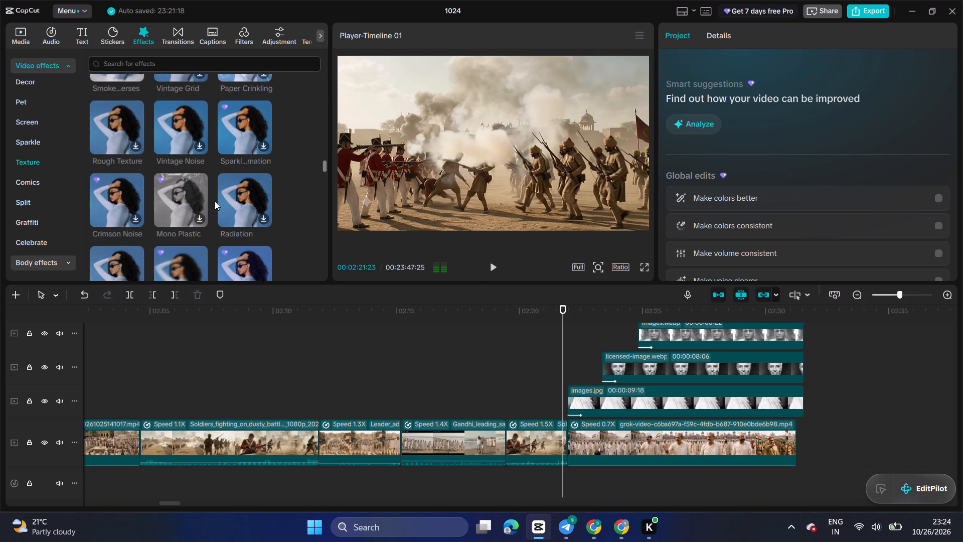
pyautogui.scroll(-1, 214, 201)
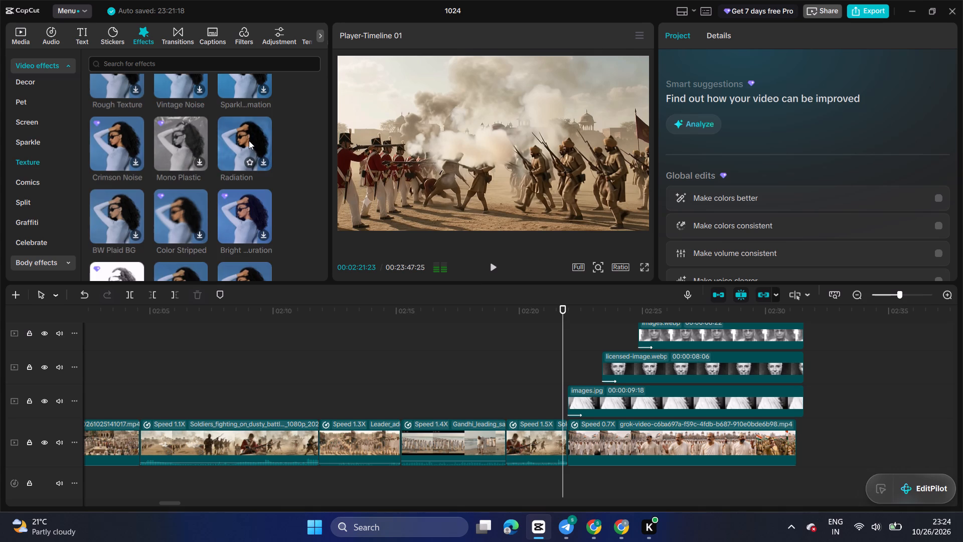
pyautogui.scroll(-2, 249, 141)
pyautogui.scroll(-1, 145, 220)
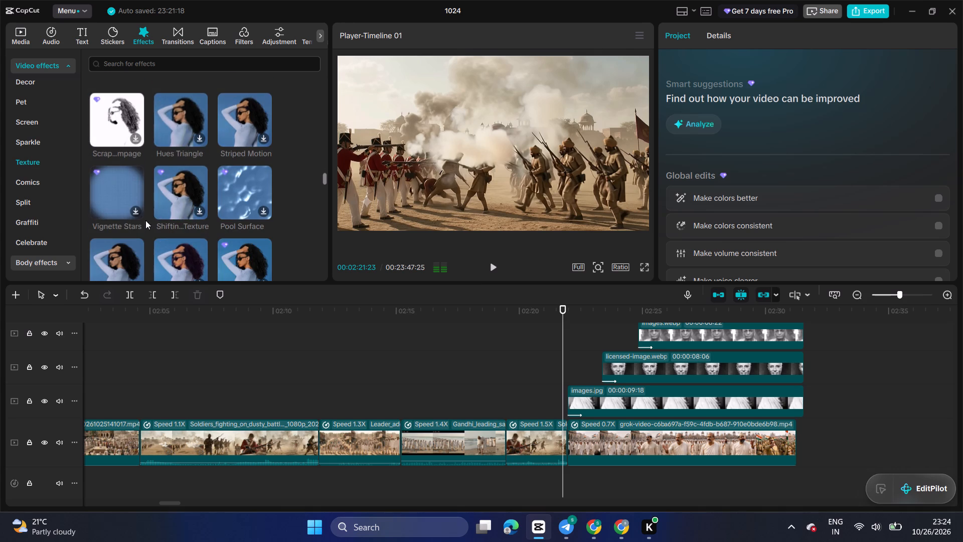
pyautogui.scroll(-2, 184, 188)
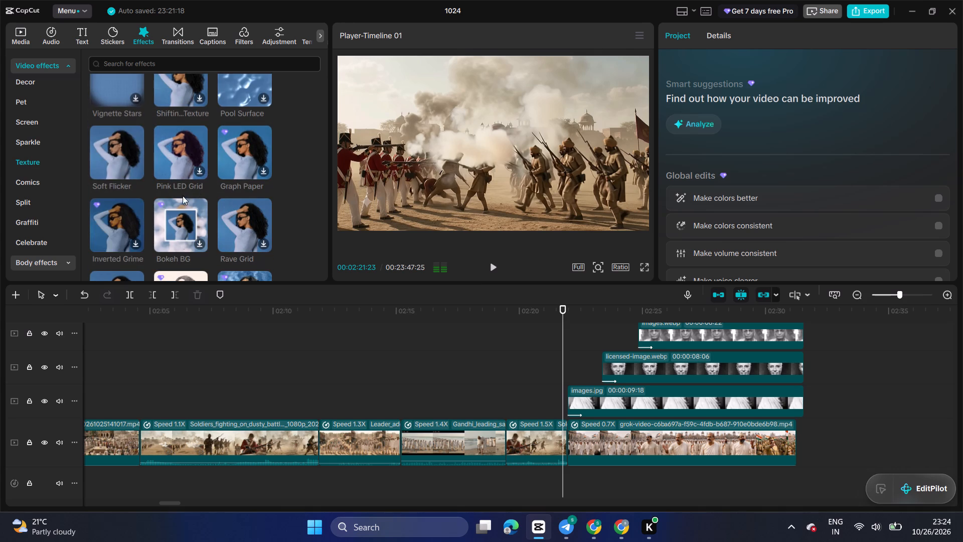
pyautogui.scroll(-2, 239, 210)
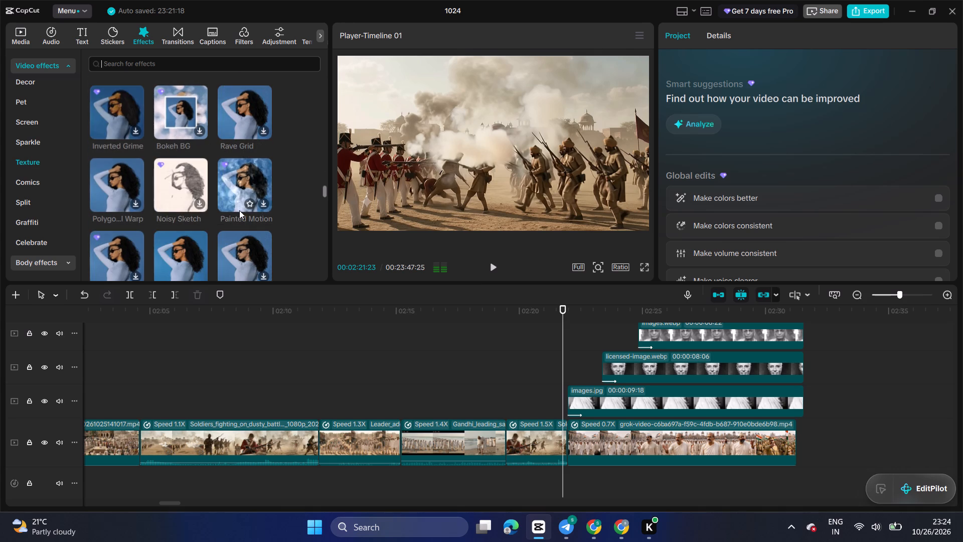
pyautogui.scroll(-1, 145, 226)
pyautogui.scroll(-1, 173, 191)
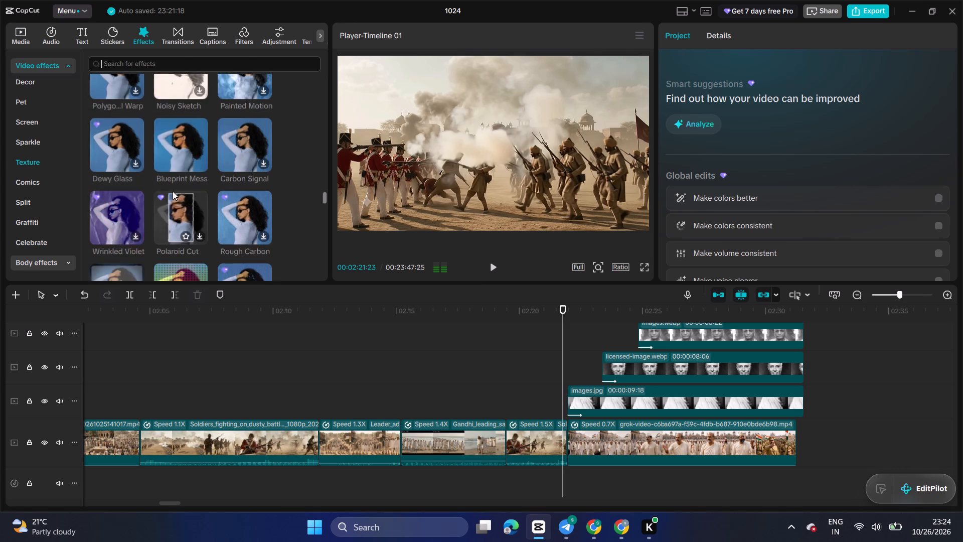
pyautogui.scroll(-1, 173, 191)
pyautogui.scroll(-1, 226, 170)
pyautogui.scroll(-2, 119, 189)
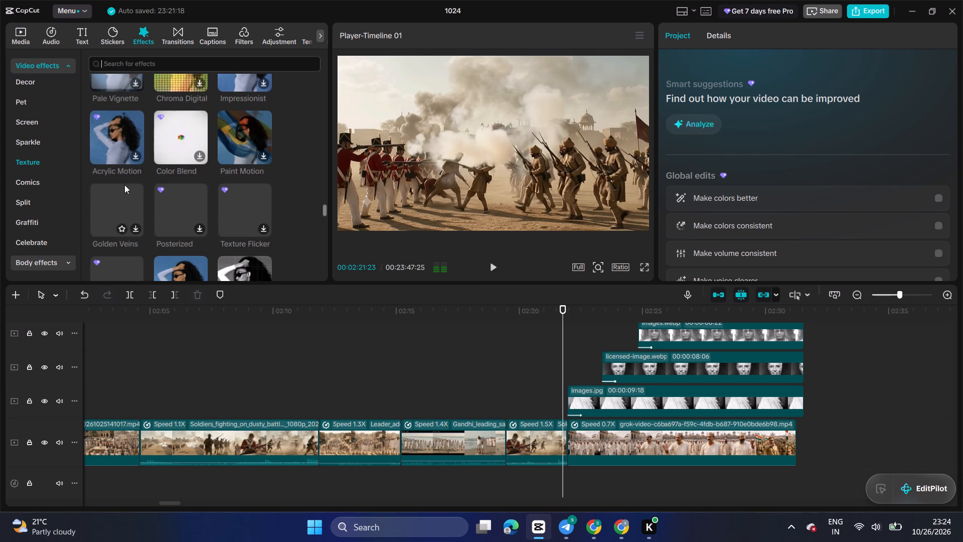
pyautogui.scroll(-1, 177, 200)
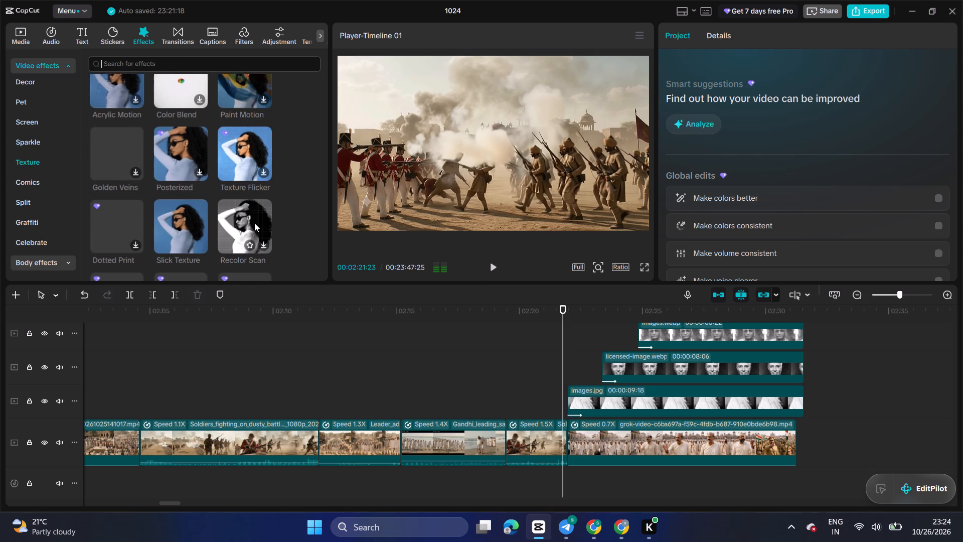
pyautogui.scroll(-2, 254, 223)
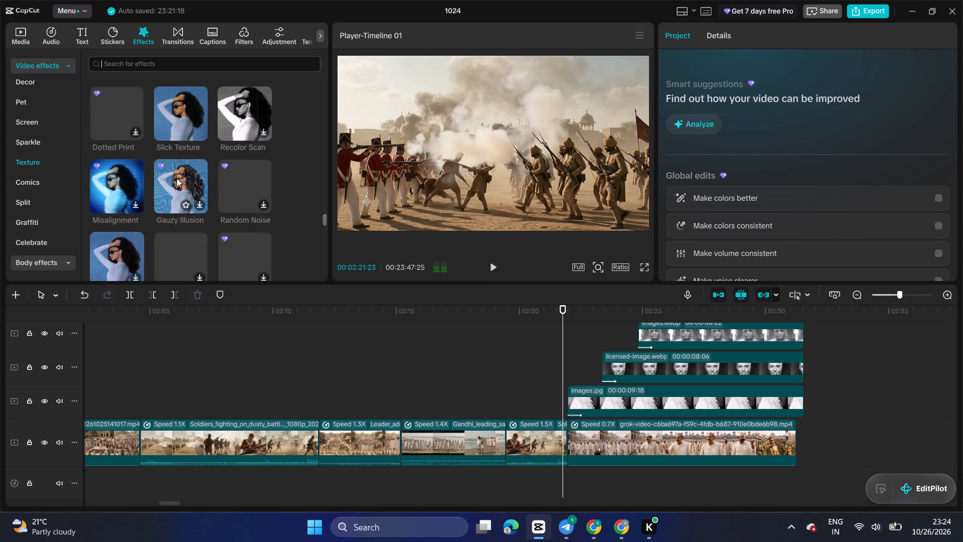
pyautogui.scroll(-1, 125, 166)
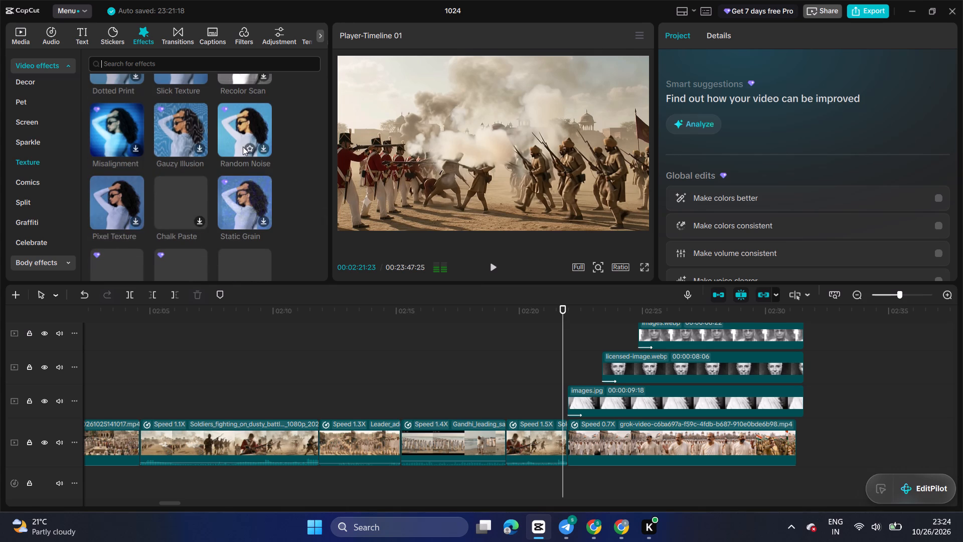
pyautogui.scroll(-2, 191, 201)
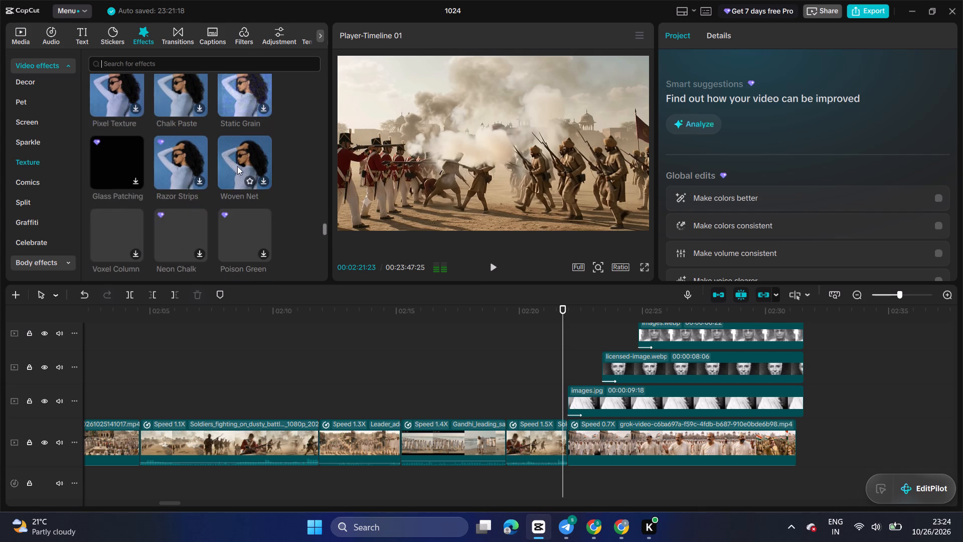
pyautogui.scroll(-1, 237, 166)
pyautogui.scroll(-2, 114, 190)
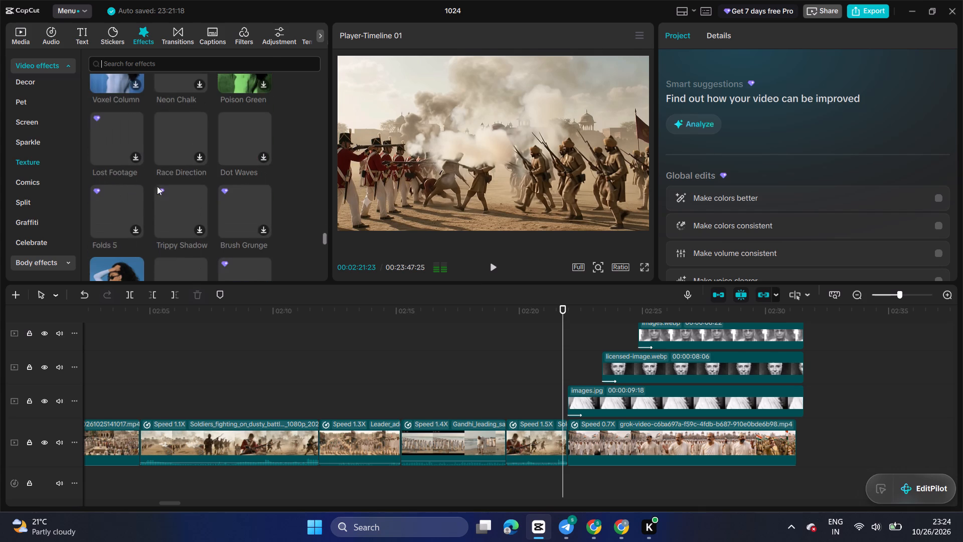
pyautogui.scroll(-2, 169, 193)
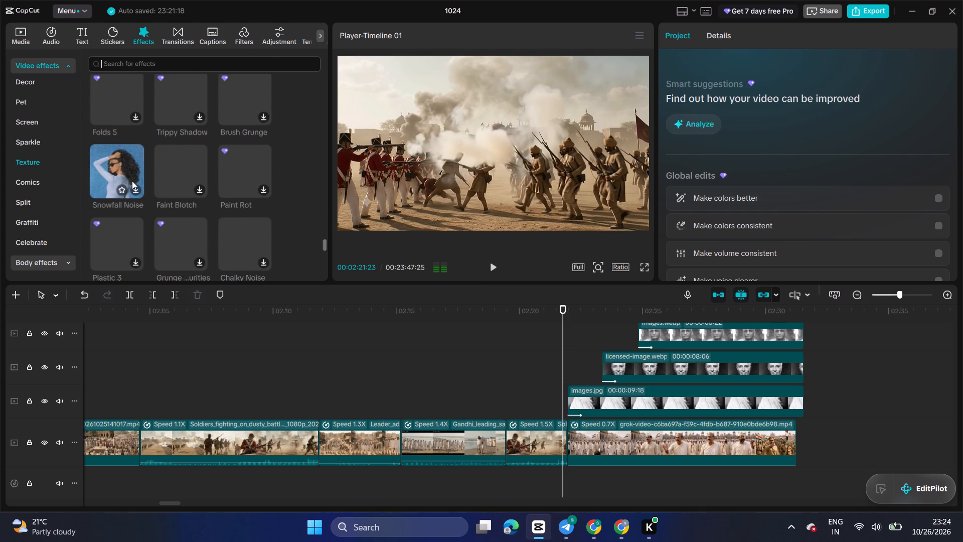
pyautogui.scroll(-3, 132, 181)
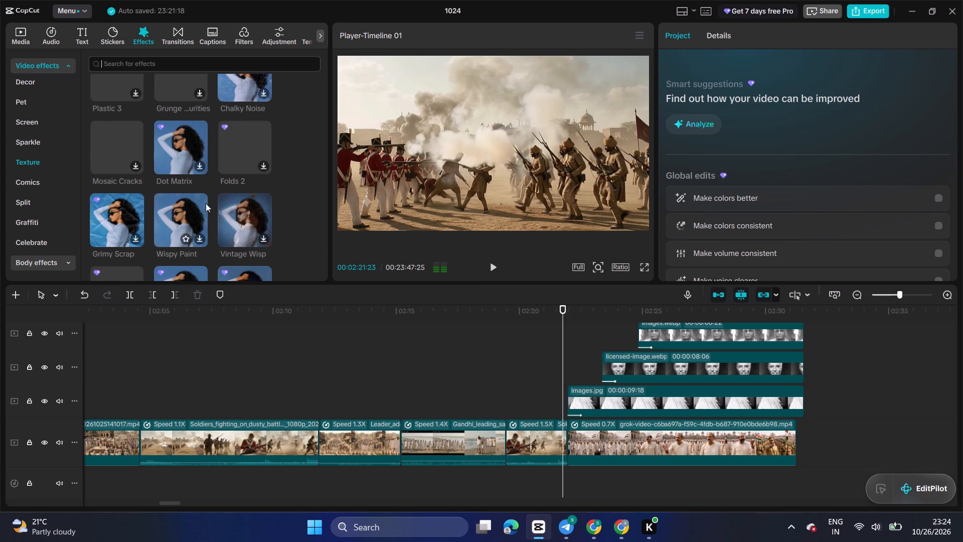
pyautogui.scroll(-1, 203, 201)
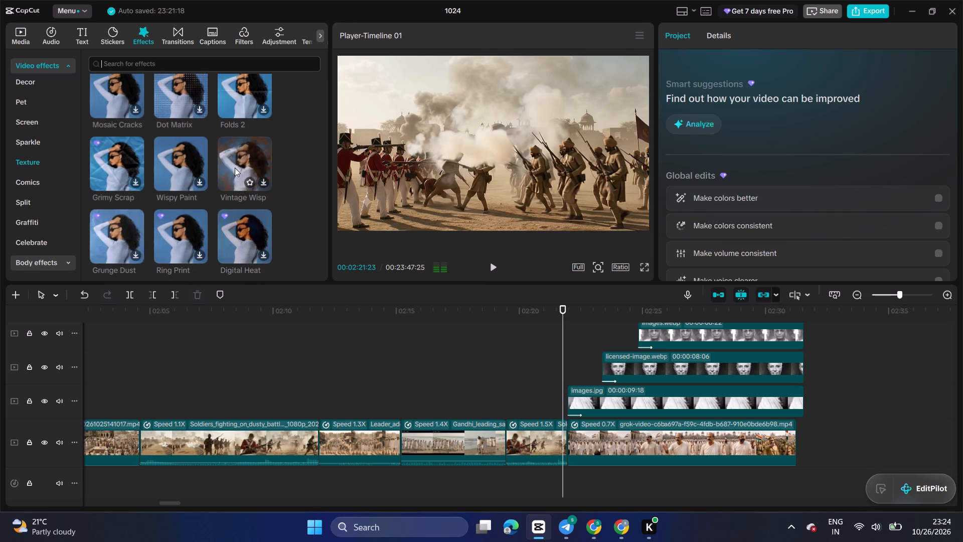
pyautogui.scroll(-1, 235, 168)
pyautogui.scroll(-1, 197, 196)
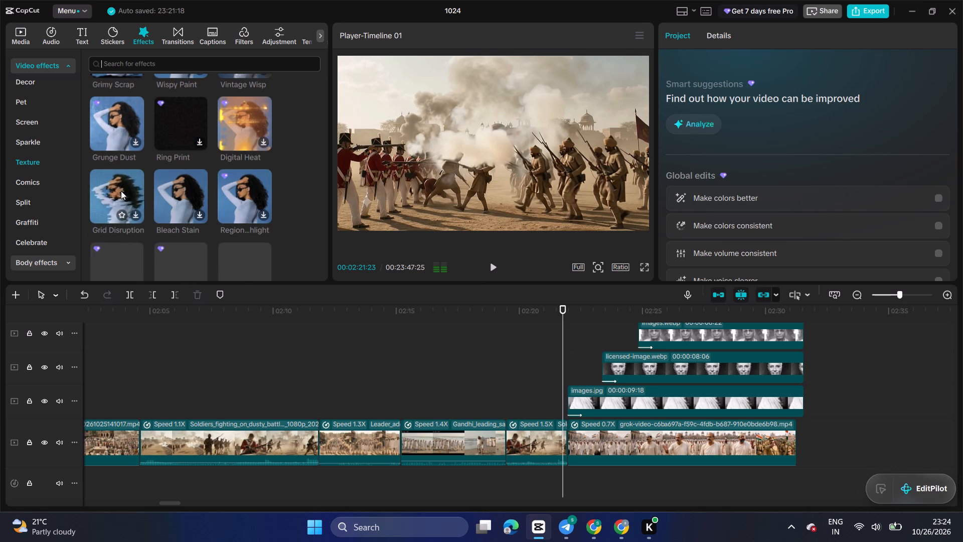
pyautogui.scroll(-1, 183, 190)
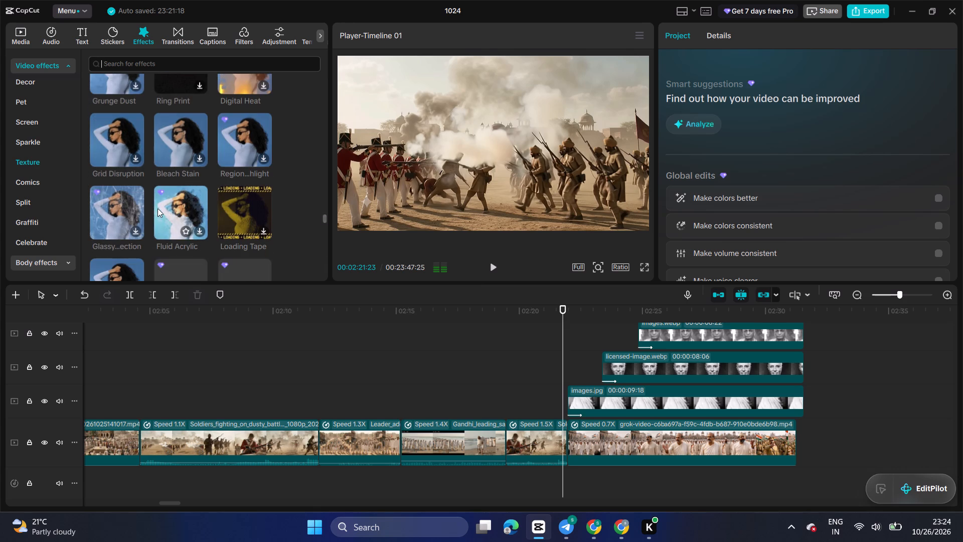
pyautogui.scroll(-3, 117, 212)
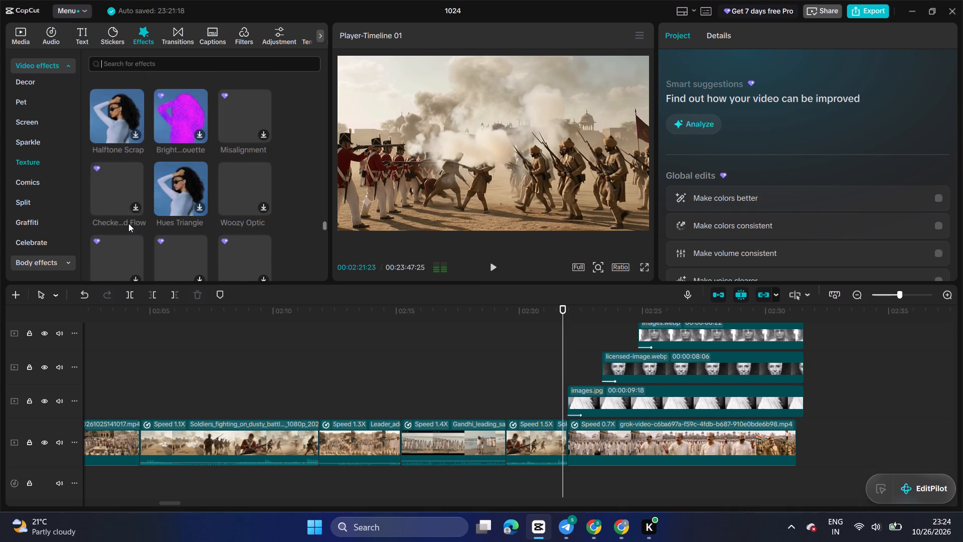
pyautogui.scroll(-1, 121, 187)
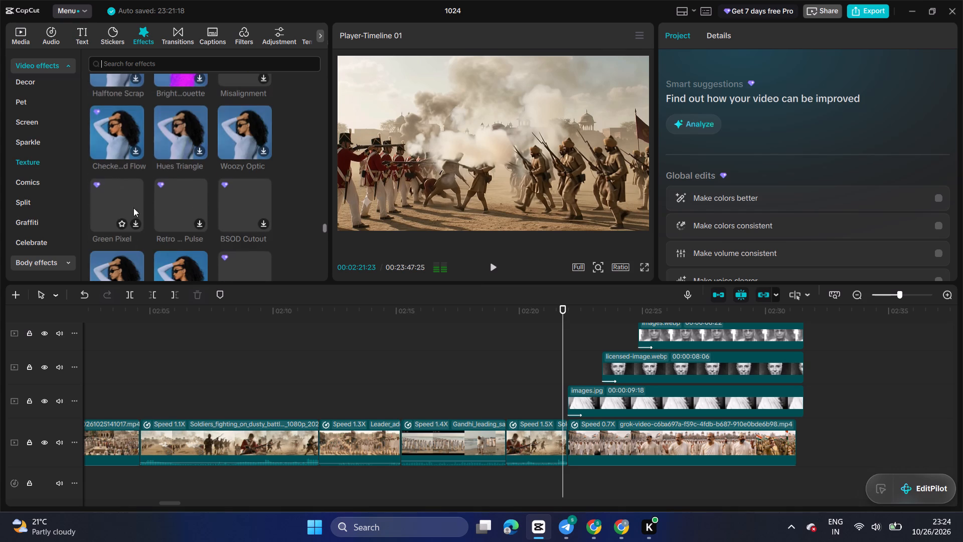
# Examine the last Texture effects around Green Pixel and Wispy Paint, and check the Sparkle category for a suitable effect.
pyautogui.scroll(-1, 147, 215)
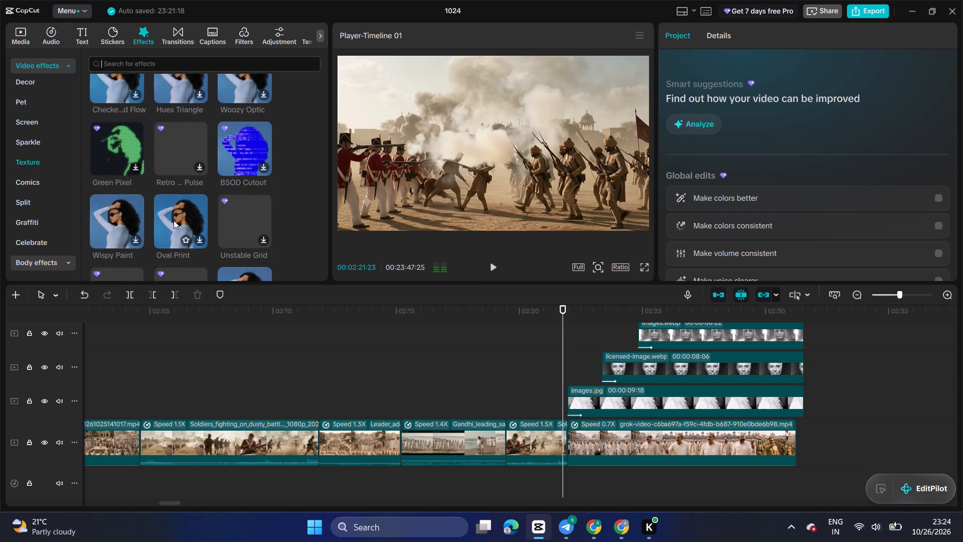
pyautogui.scroll(-2, 174, 220)
pyautogui.scroll(-1, 55, 212)
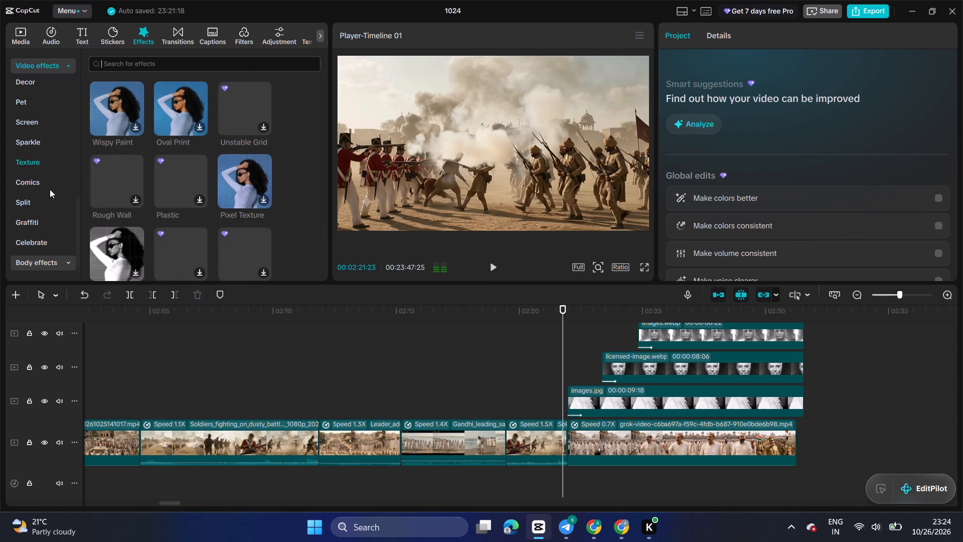
pyautogui.click(68, 137)
pyautogui.scroll(-5, 104, 163)
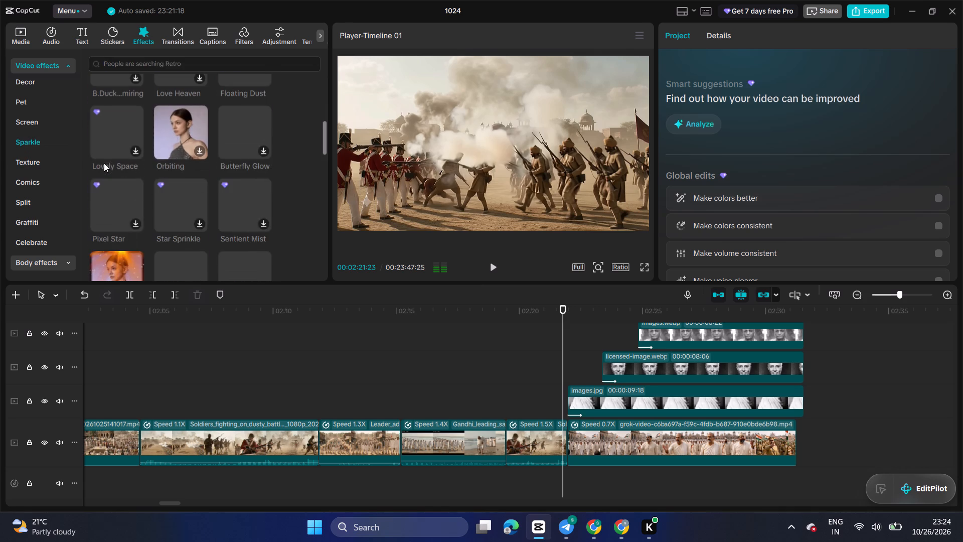
pyautogui.scroll(-4, 104, 163)
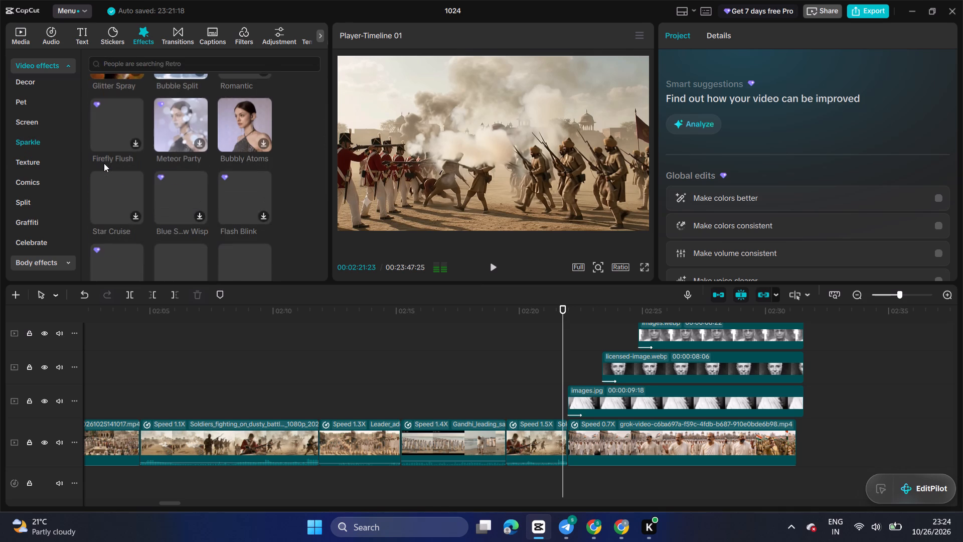
# Check the Screen, Glitch and Retro video effect categories for one that suits the portrait section.
pyautogui.click(52, 124)
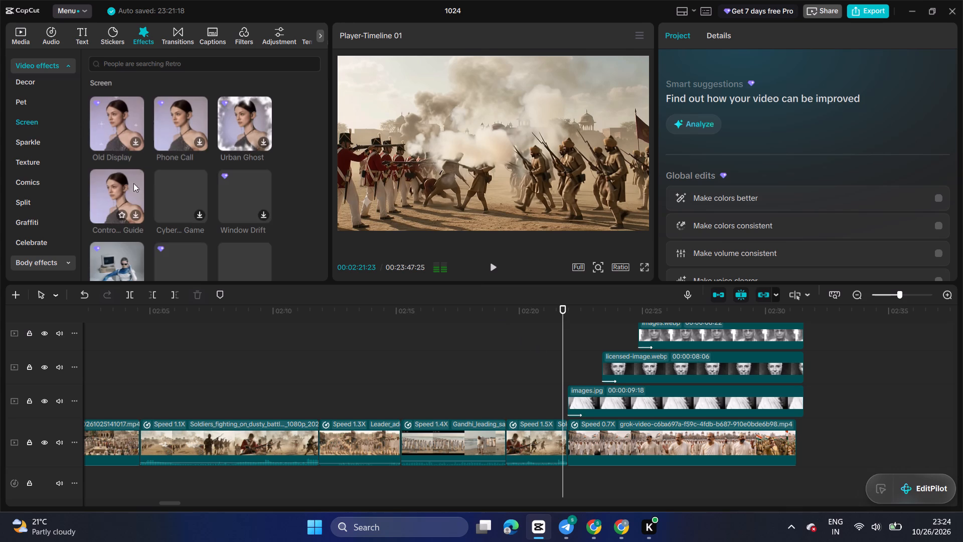
pyautogui.scroll(2, 29, 174)
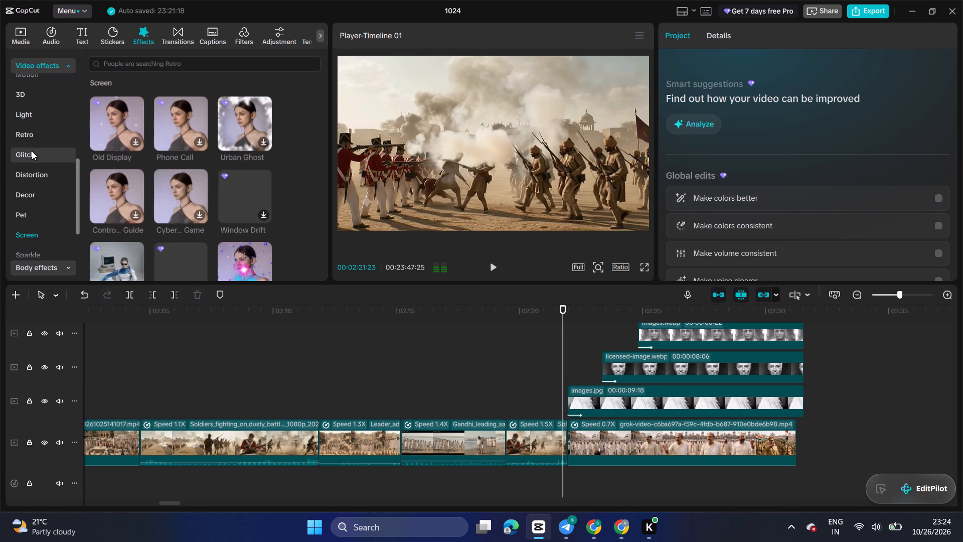
pyautogui.click(32, 150)
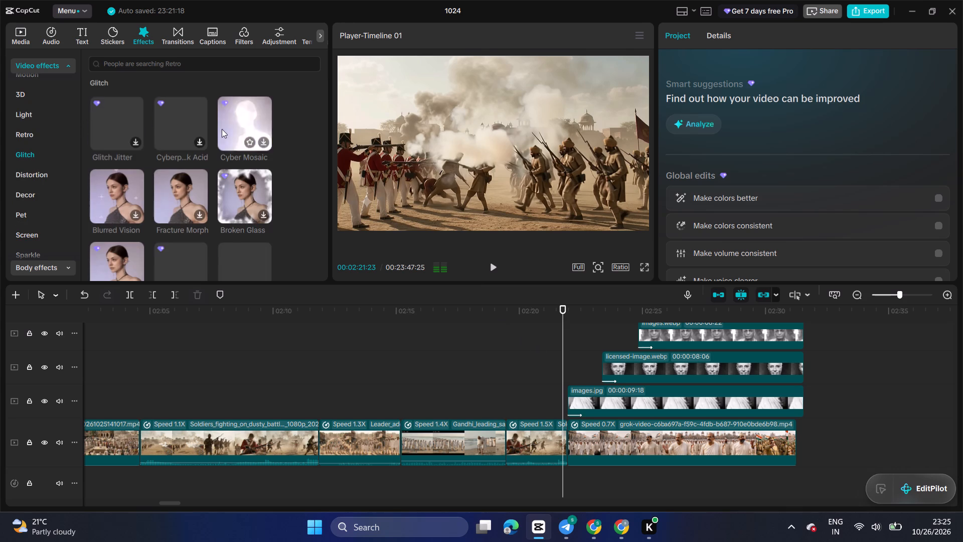
pyautogui.scroll(-1, 180, 139)
pyautogui.scroll(-2, 133, 209)
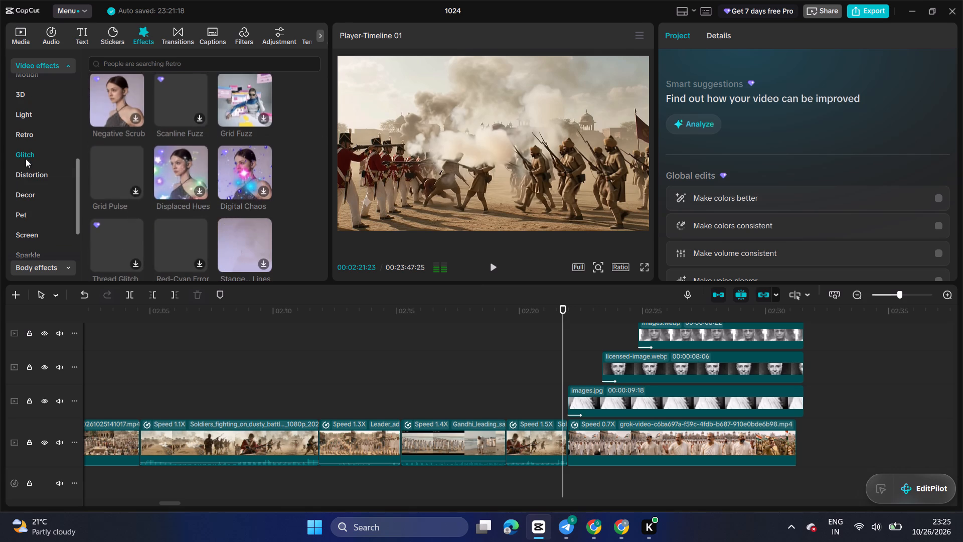
pyautogui.click(42, 132)
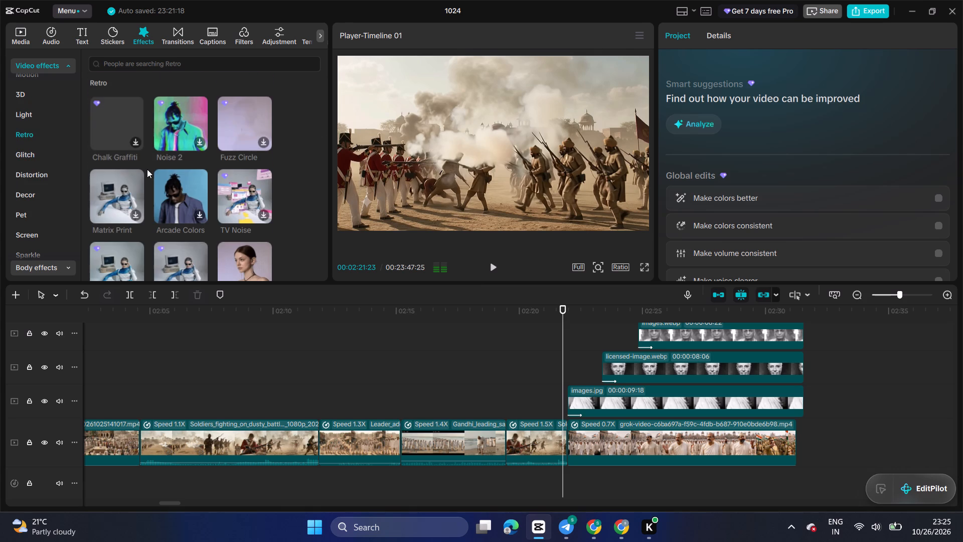
pyautogui.scroll(-2, 148, 171)
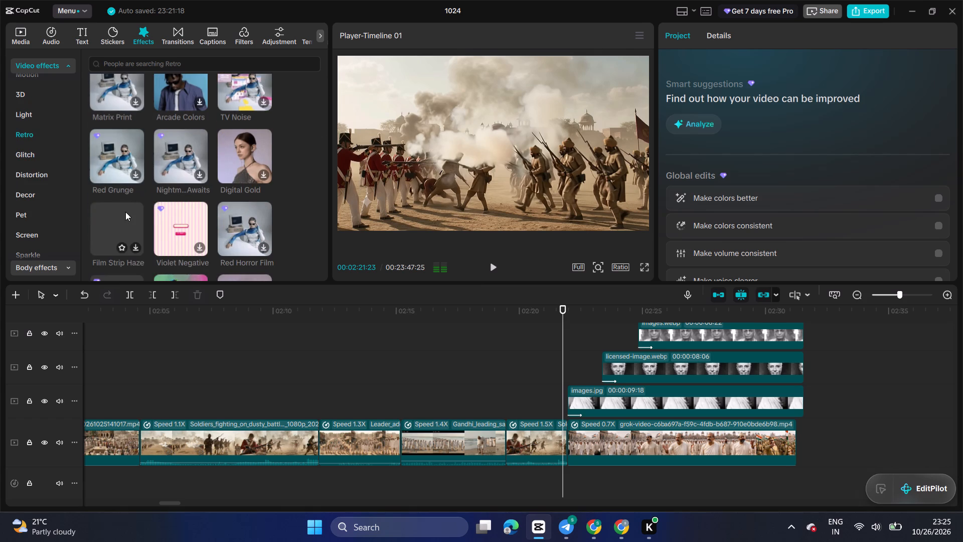
# Look through the Classic video effects, and recheck the Screen and Pet categories for a suitable effect.
pyautogui.scroll(1, 22, 151)
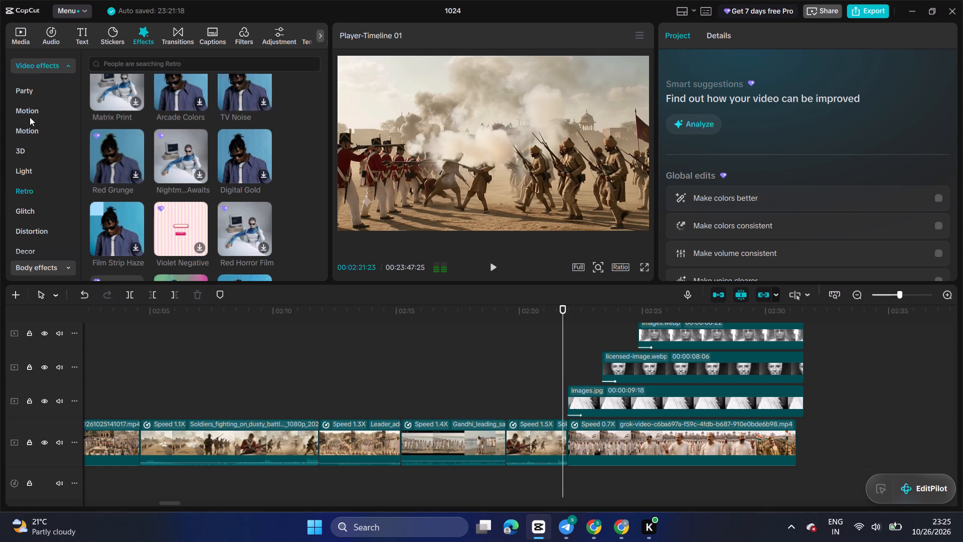
pyautogui.scroll(3, 30, 115)
pyautogui.click(40, 140)
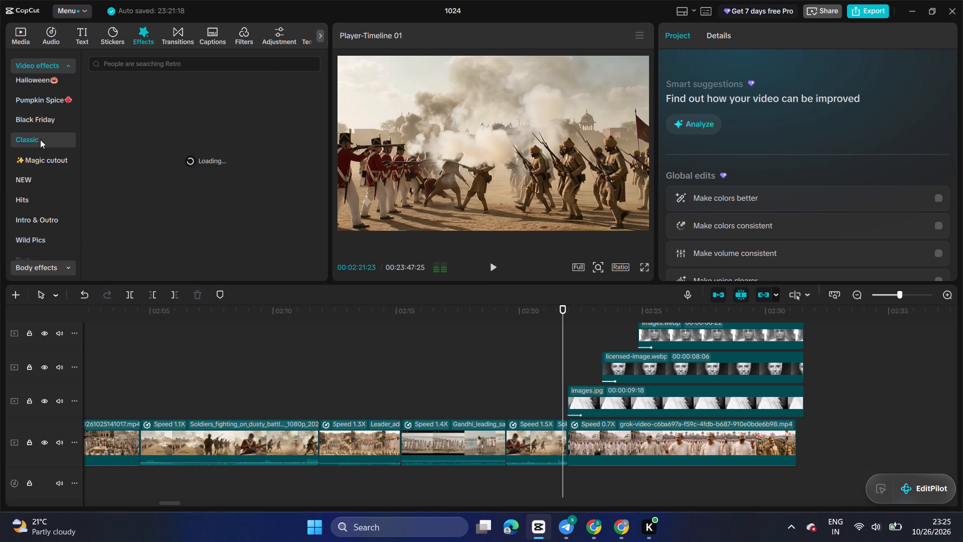
pyautogui.scroll(2, 40, 140)
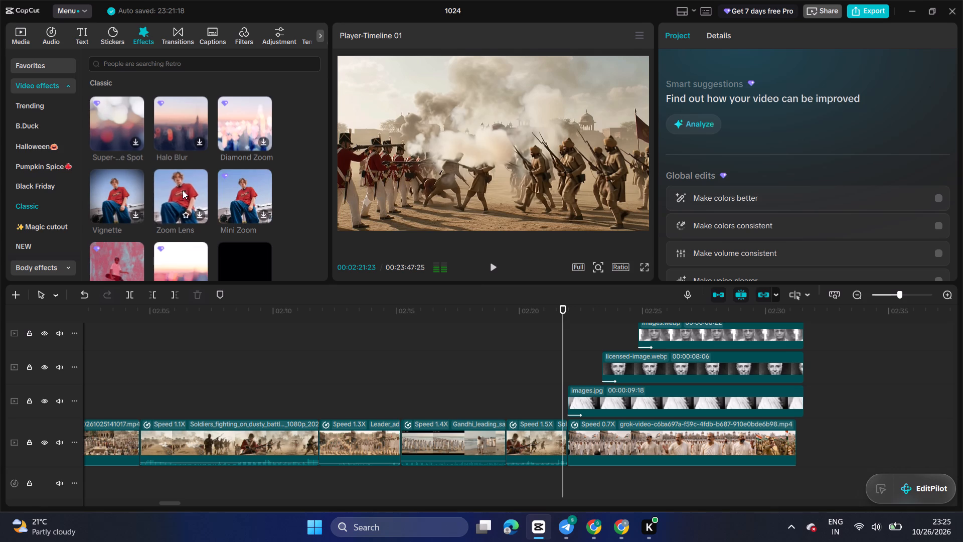
pyautogui.scroll(-2, 175, 190)
pyautogui.scroll(-2, 31, 188)
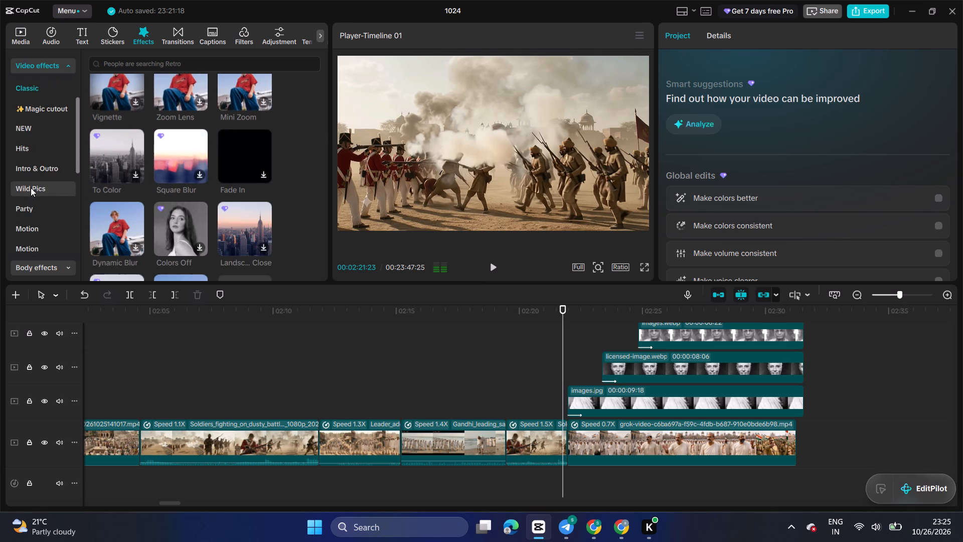
pyautogui.scroll(-6, 35, 171)
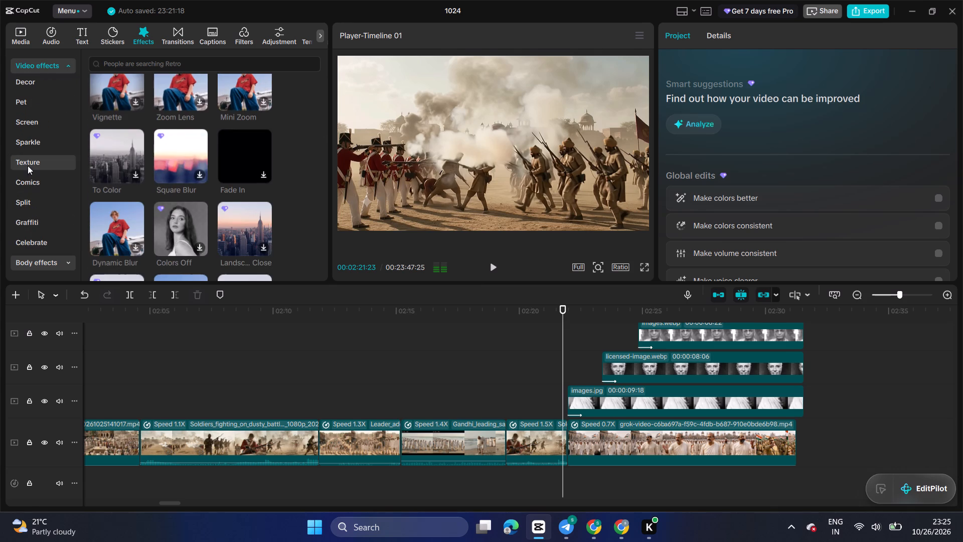
pyautogui.click(25, 148)
pyautogui.click(32, 128)
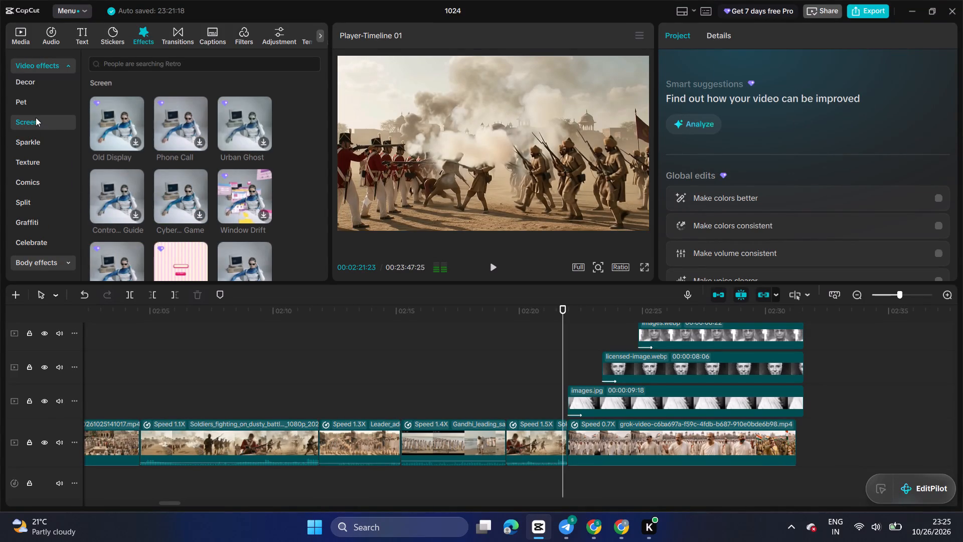
pyautogui.click(30, 111)
pyautogui.click(28, 109)
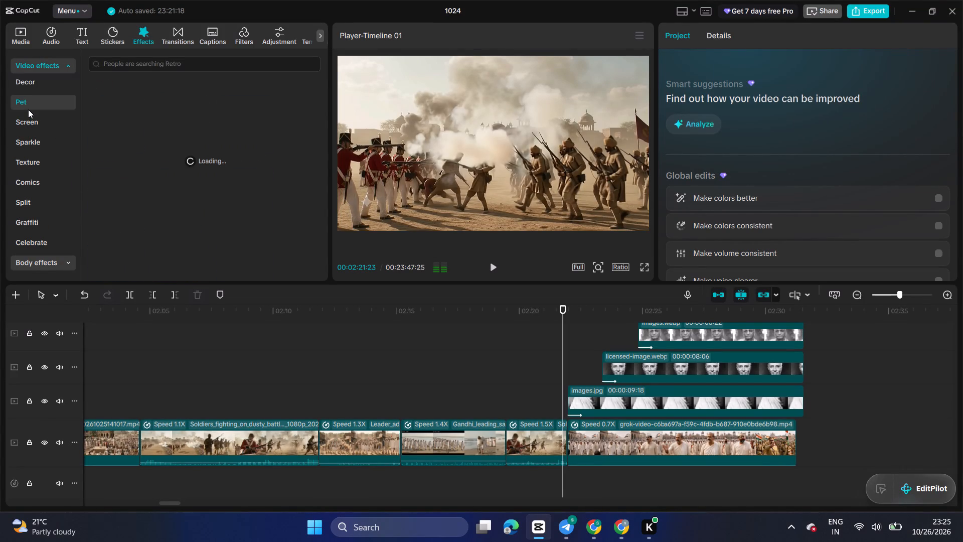
# Look through the Texture effects again from the start and load a preview of Vintage Noise.
pyautogui.click(46, 161)
pyautogui.scroll(-4, 112, 186)
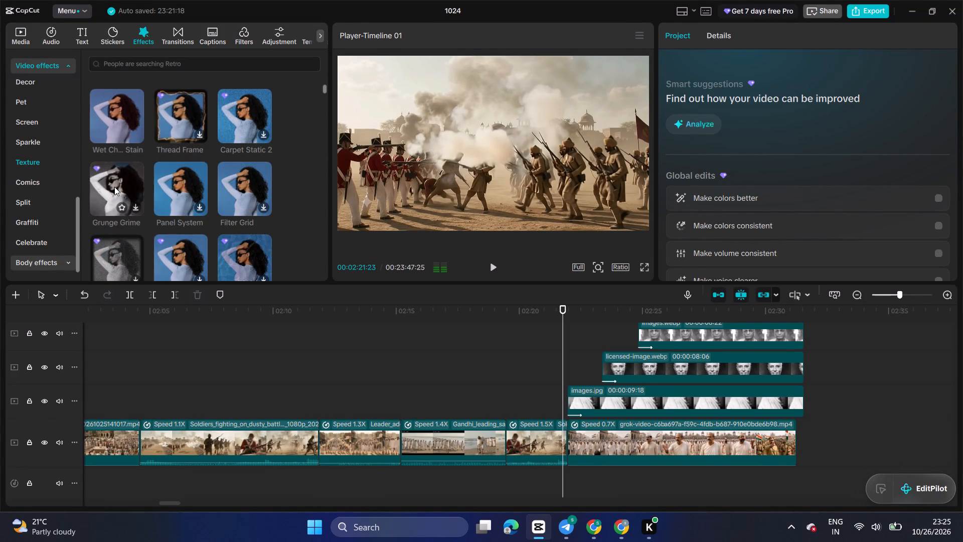
pyautogui.scroll(-2, 163, 182)
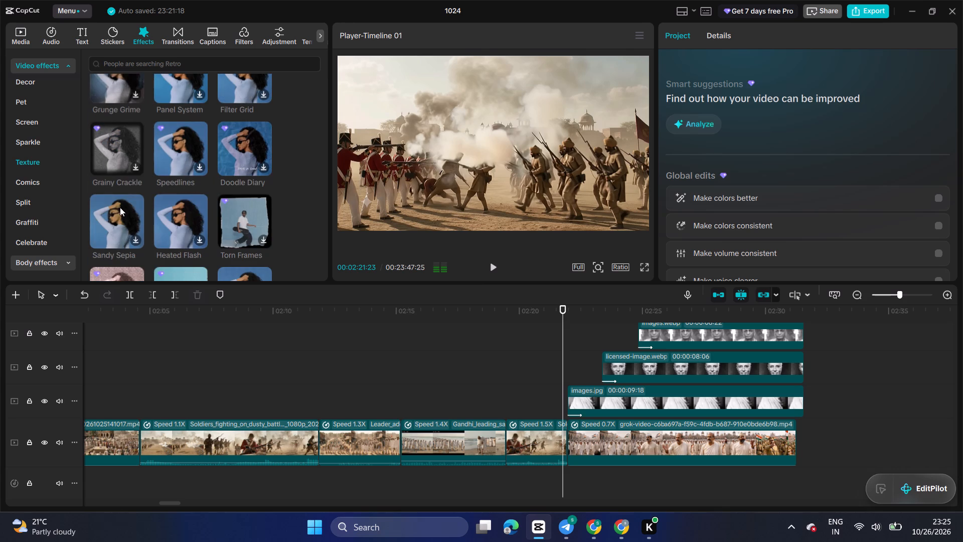
pyautogui.scroll(-3, 118, 207)
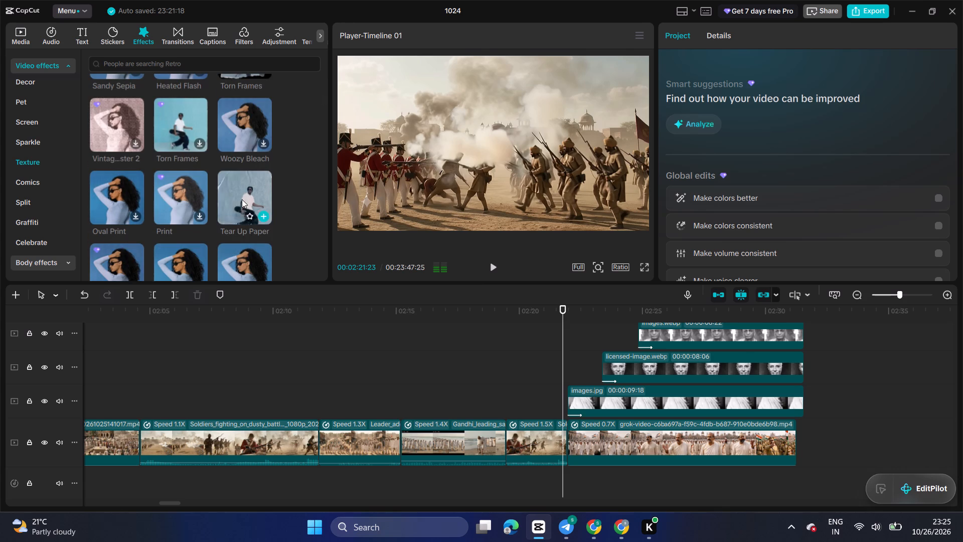
pyautogui.scroll(-2, 119, 189)
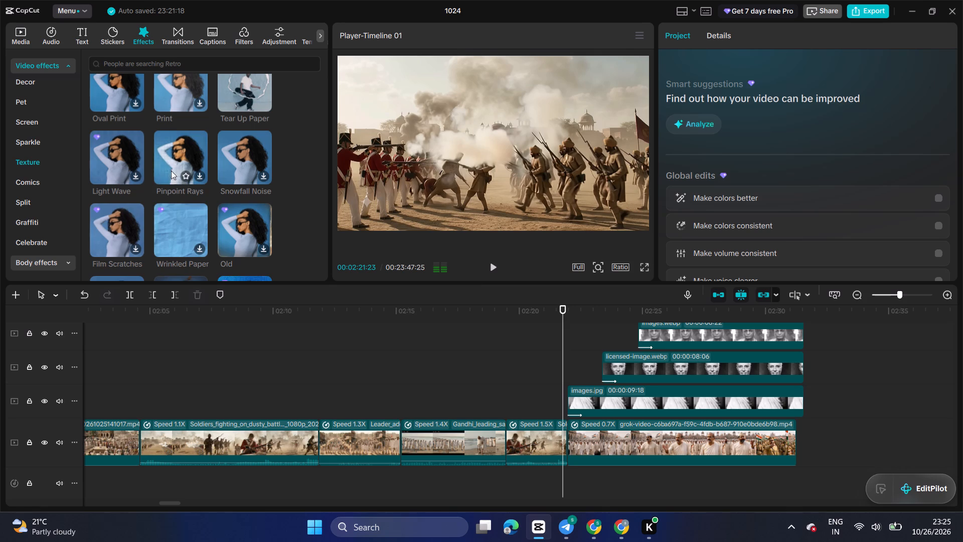
pyautogui.scroll(-4, 171, 167)
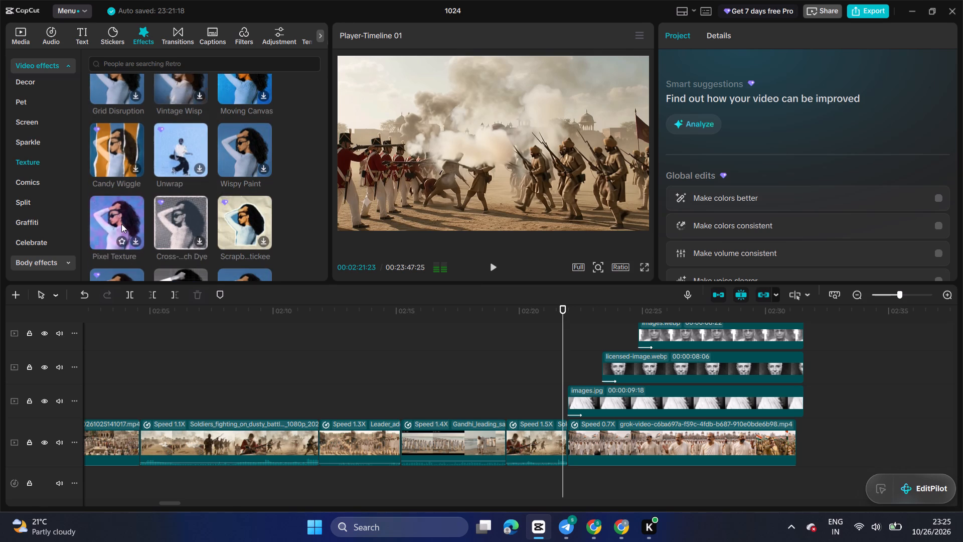
pyautogui.scroll(-4, 47, 203)
pyautogui.scroll(-6, 136, 201)
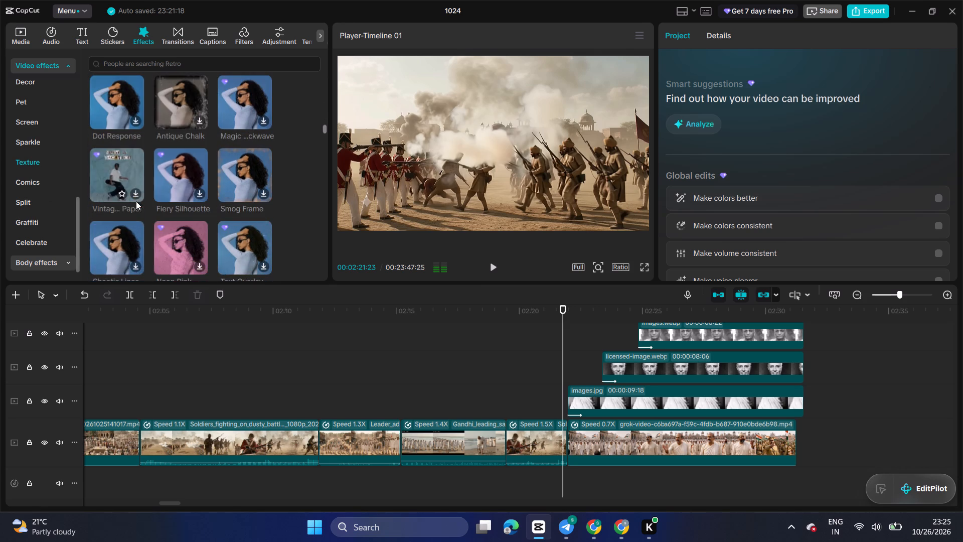
pyautogui.scroll(-1, 136, 201)
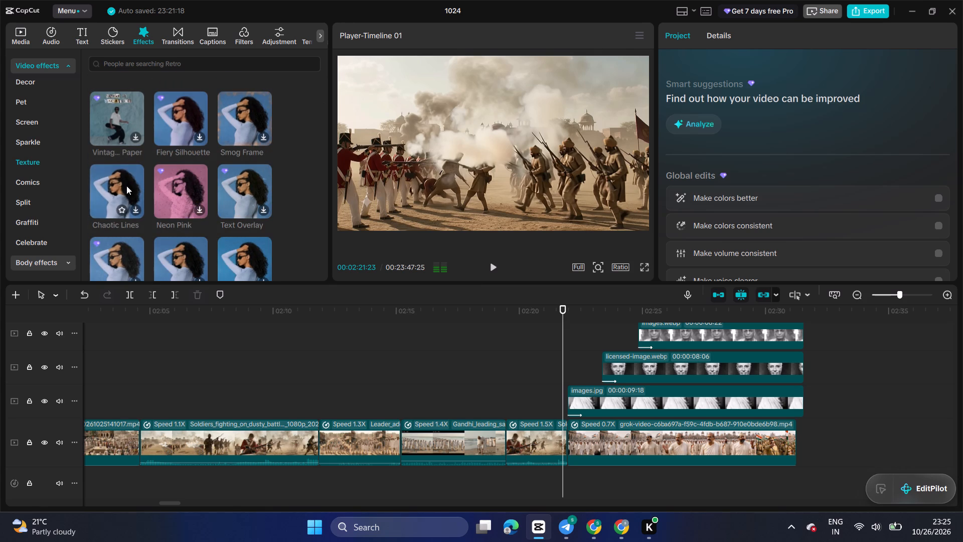
pyautogui.scroll(-2, 126, 186)
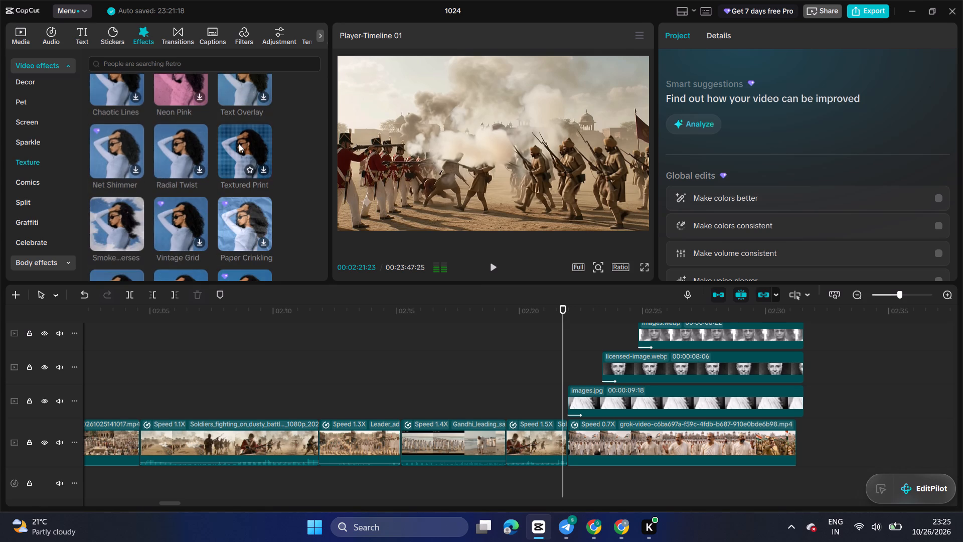
pyautogui.scroll(-2, 239, 144)
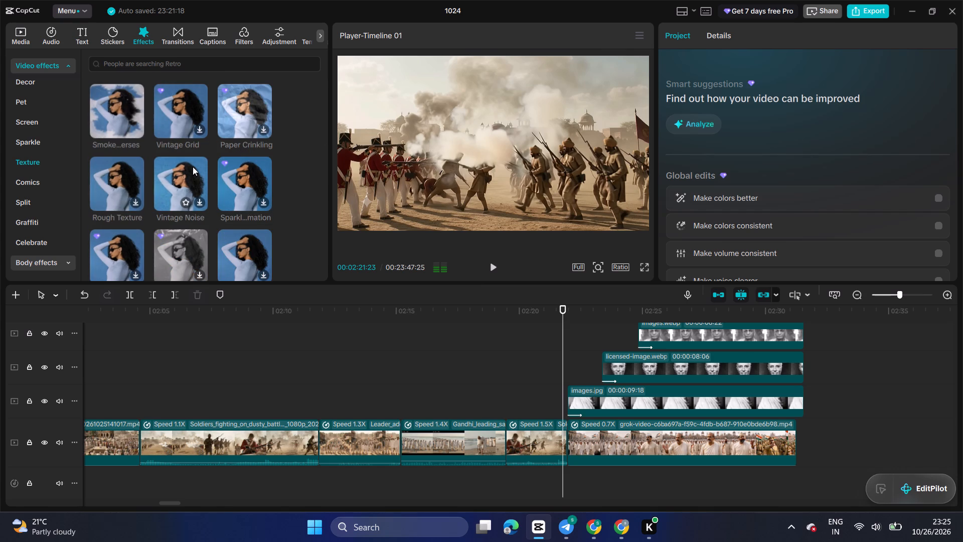
pyautogui.click(192, 167)
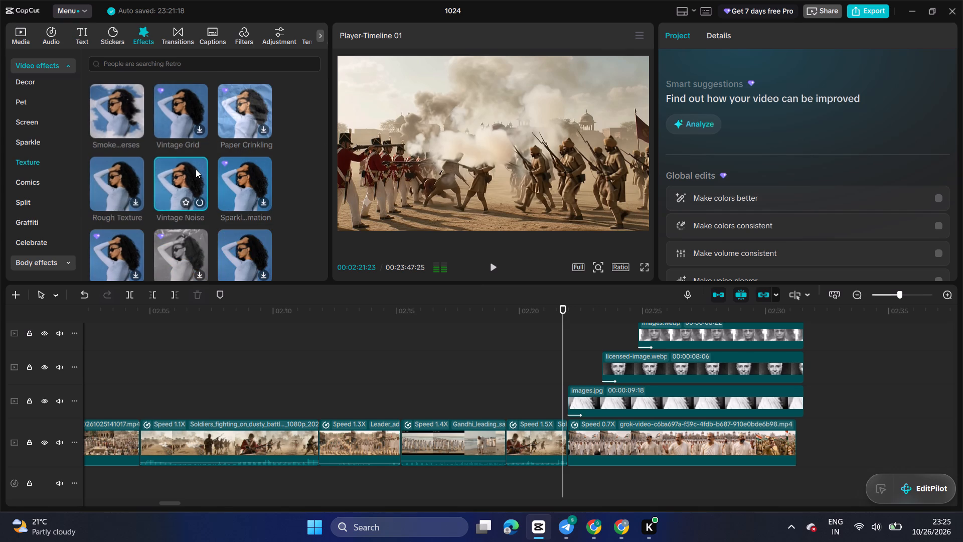
# Look further through the Texture effects past Vintage Noise and load a preview of Snowfall Noise.
pyautogui.scroll(-5, 196, 169)
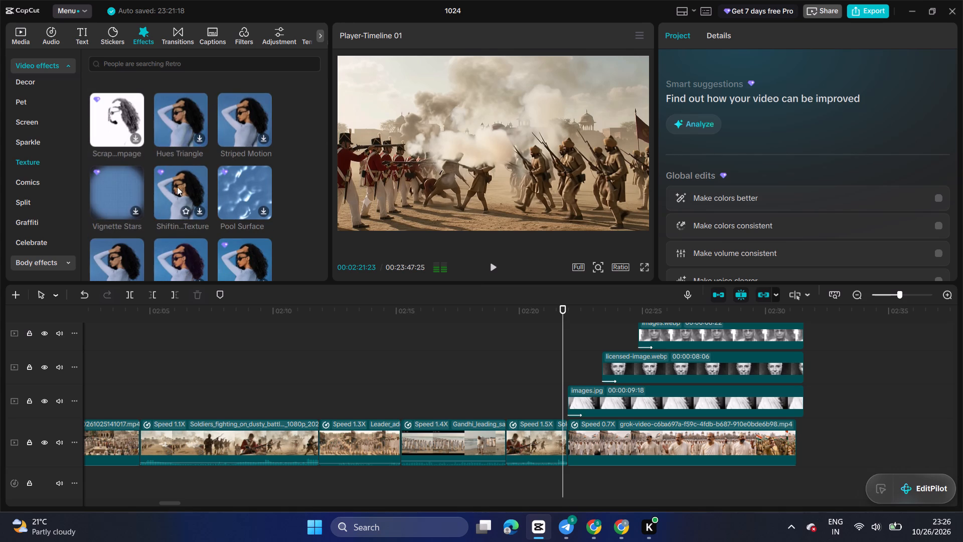
pyautogui.scroll(-2, 177, 191)
pyautogui.scroll(-1, 248, 216)
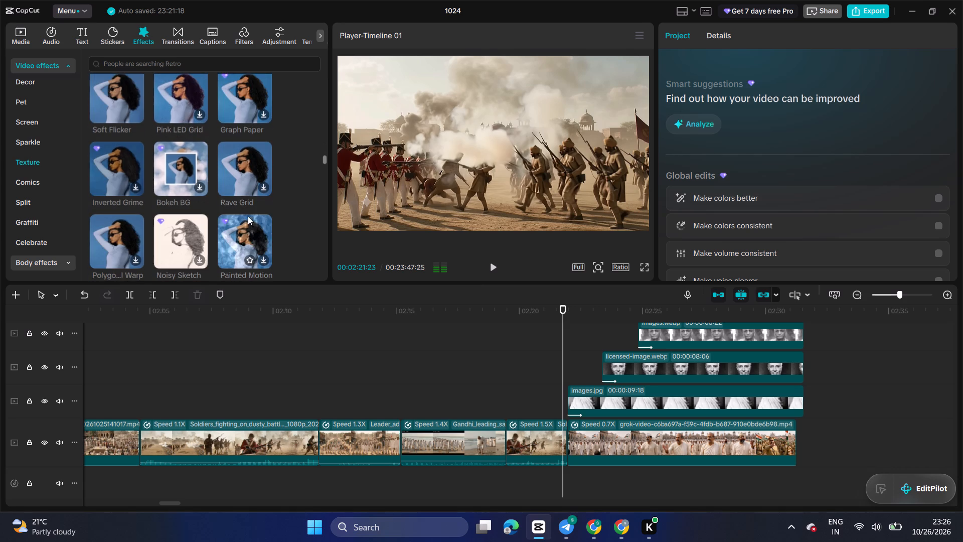
pyautogui.scroll(-3, 176, 223)
pyautogui.scroll(-3, 153, 177)
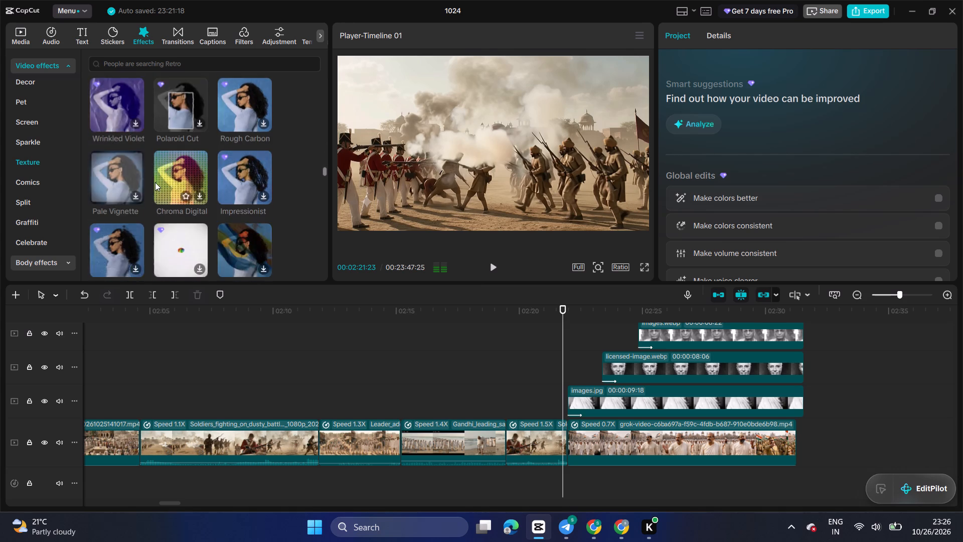
pyautogui.scroll(-2, 145, 220)
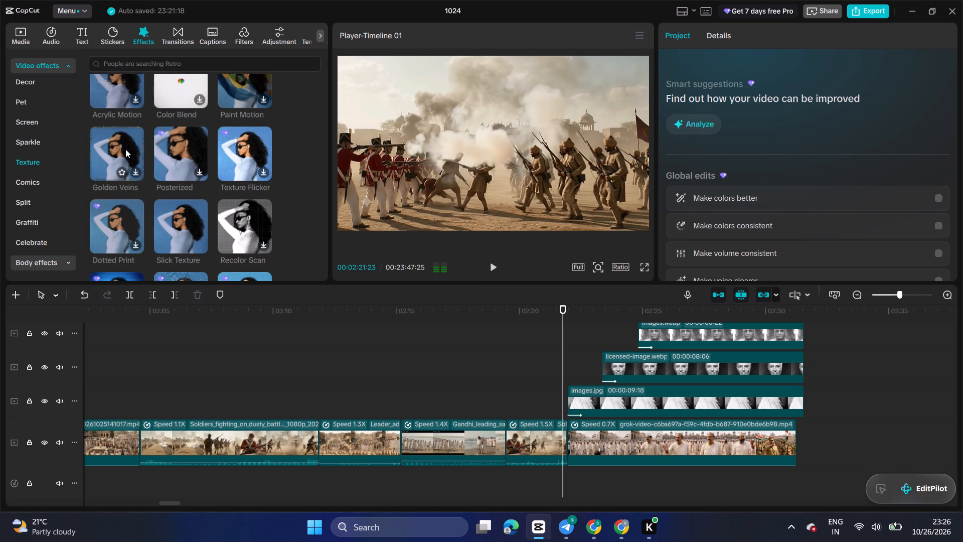
pyautogui.scroll(-1, 220, 168)
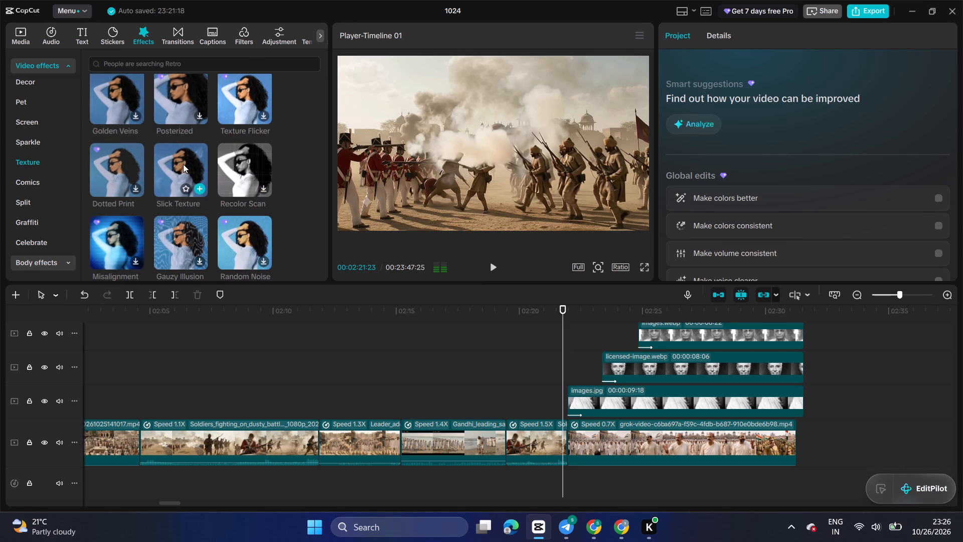
pyautogui.scroll(-1, 201, 180)
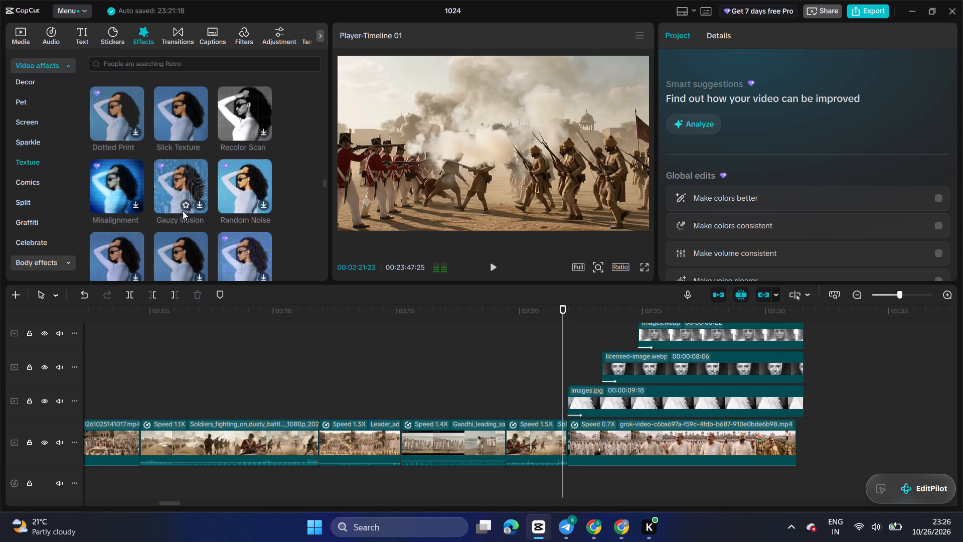
pyautogui.scroll(-2, 181, 217)
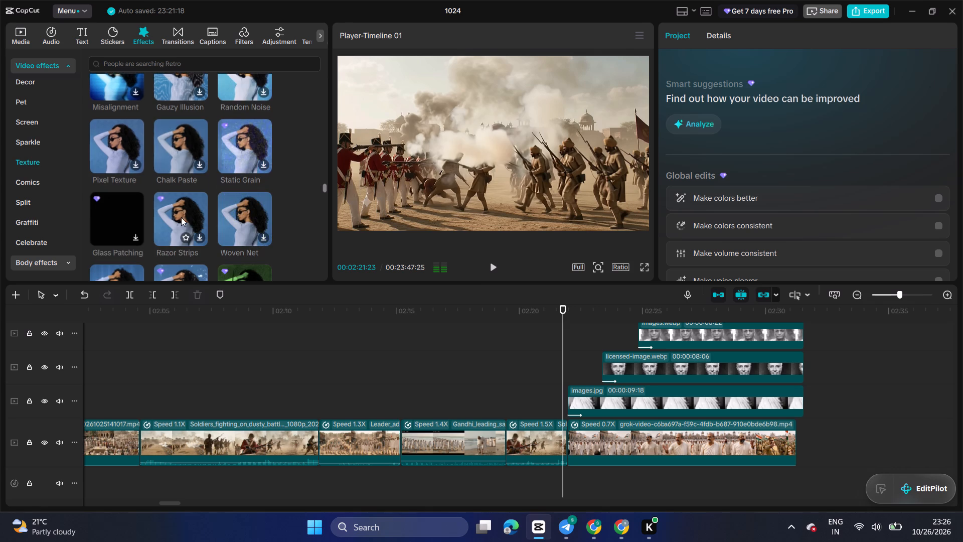
pyautogui.scroll(-2, 127, 140)
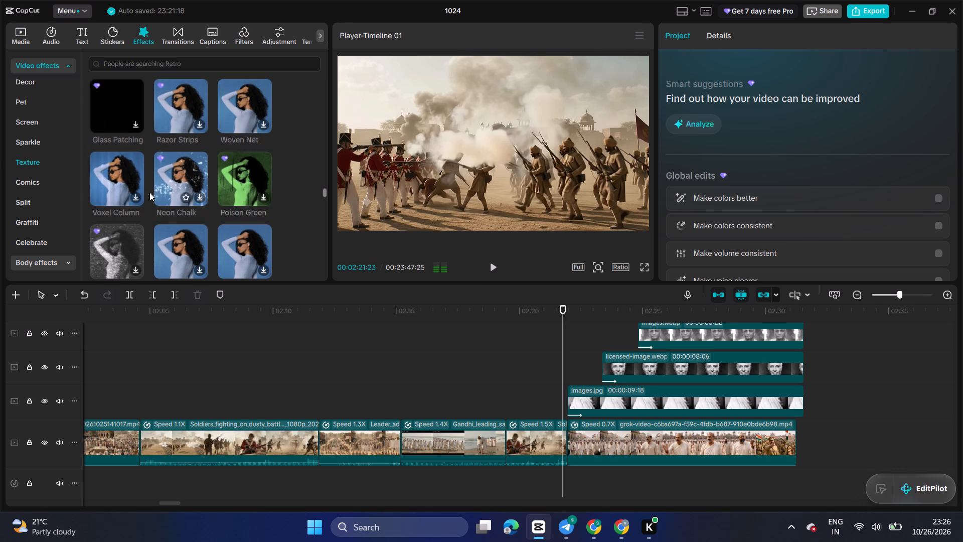
pyautogui.scroll(-1, 113, 183)
pyautogui.scroll(-2, 179, 198)
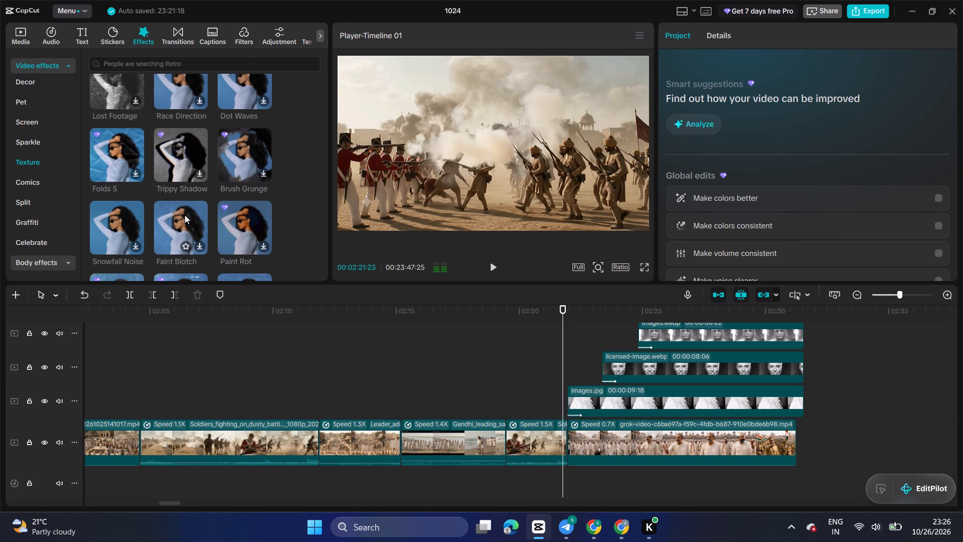
pyautogui.click(127, 214)
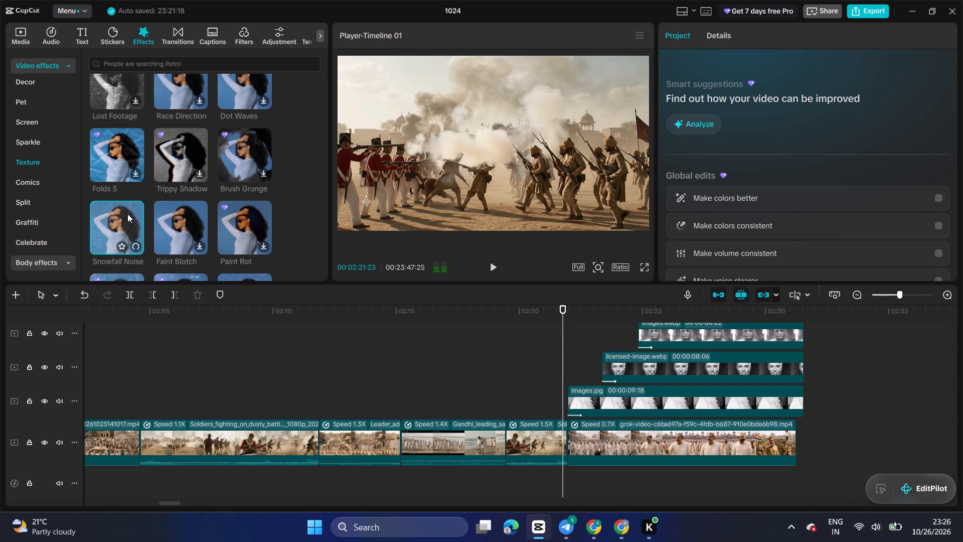
# Examine the Texture effects that follow Snowfall Noise, through Vintage Wisp, Rough Wall and Sandy Sepia, for a suitable one.
pyautogui.scroll(-2, 127, 214)
pyautogui.scroll(-1, 194, 173)
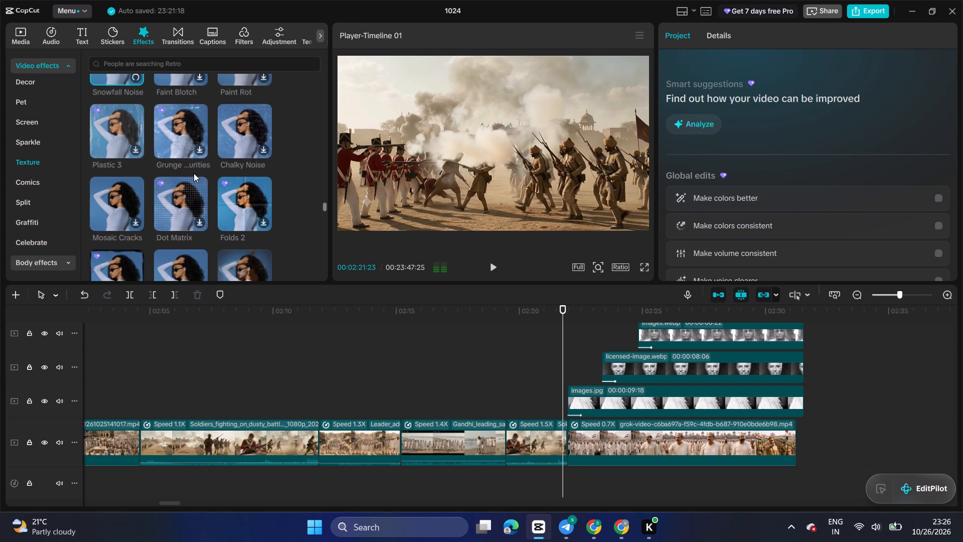
pyautogui.scroll(-1, 134, 186)
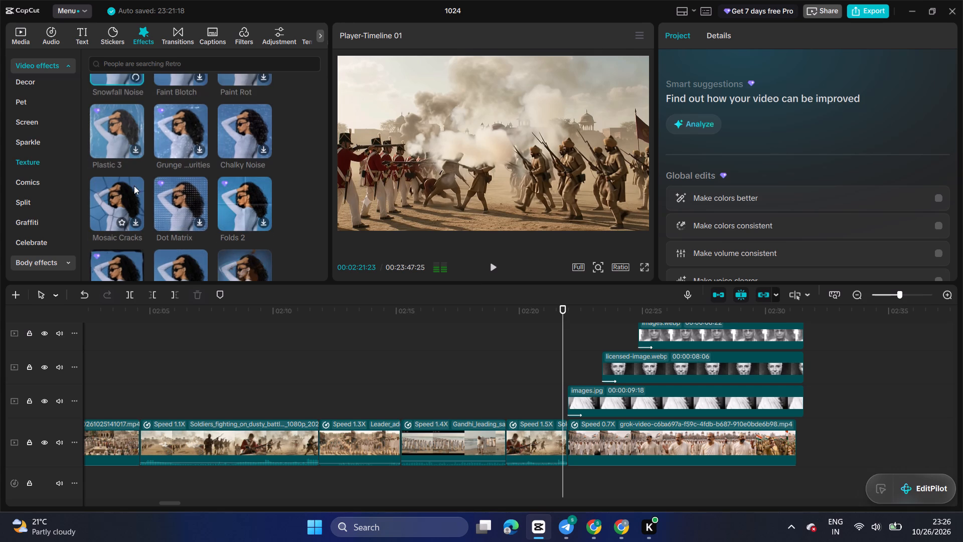
pyautogui.scroll(-1, 134, 186)
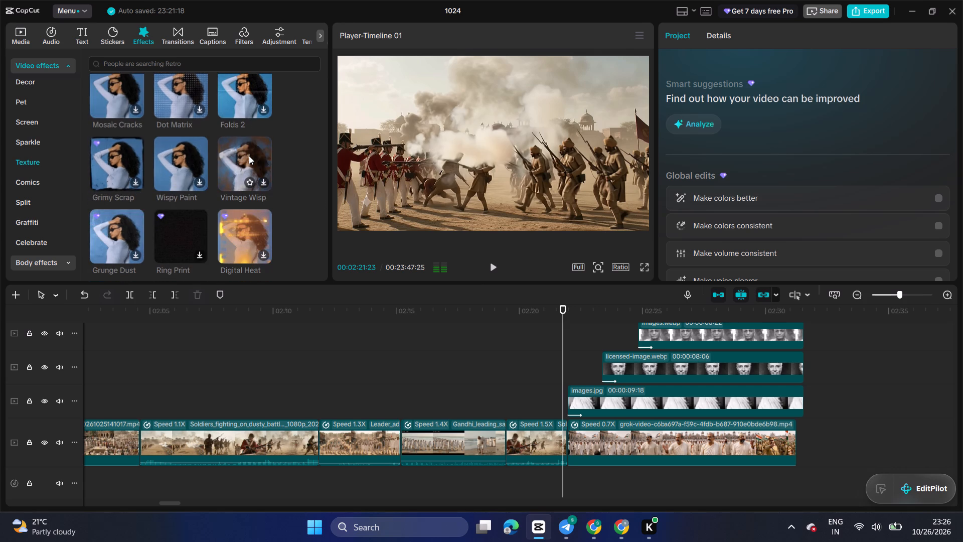
pyautogui.scroll(-2, 249, 156)
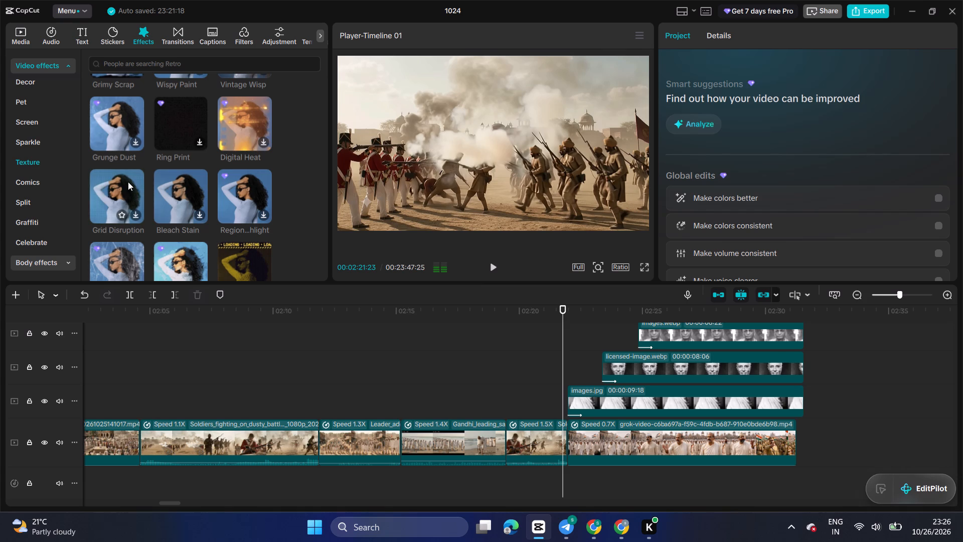
pyautogui.scroll(-2, 128, 182)
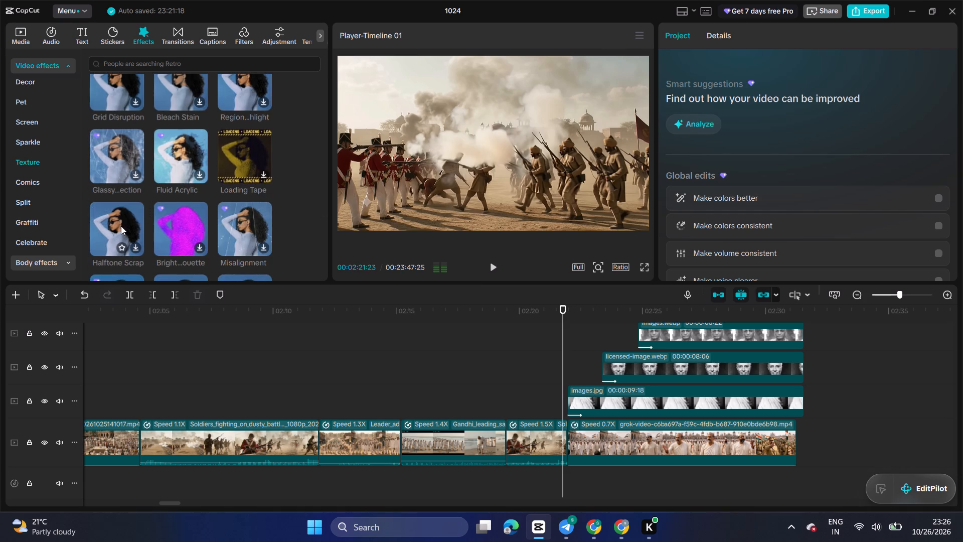
pyautogui.scroll(-2, 121, 226)
pyautogui.scroll(-3, 187, 215)
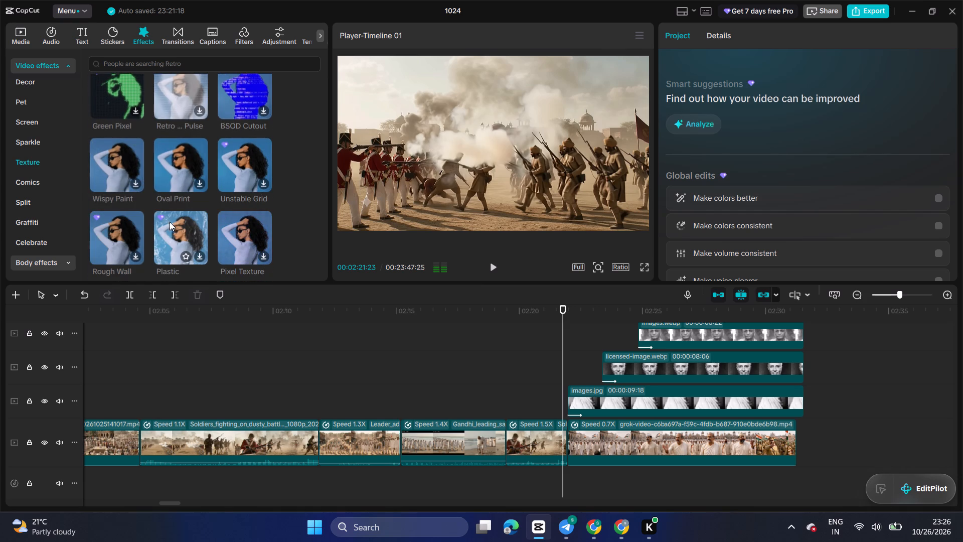
pyautogui.scroll(-1, 180, 233)
pyautogui.scroll(-1, 238, 234)
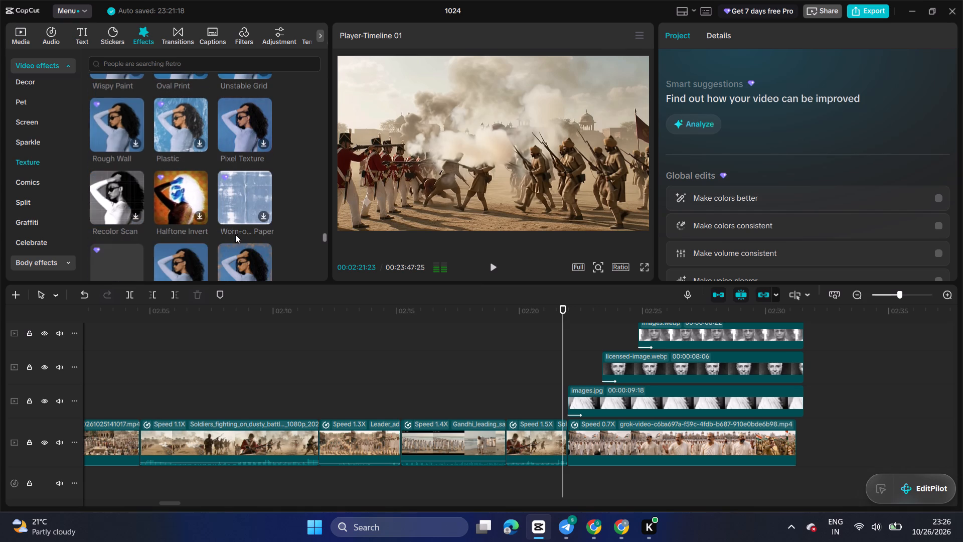
pyautogui.scroll(-2, 130, 191)
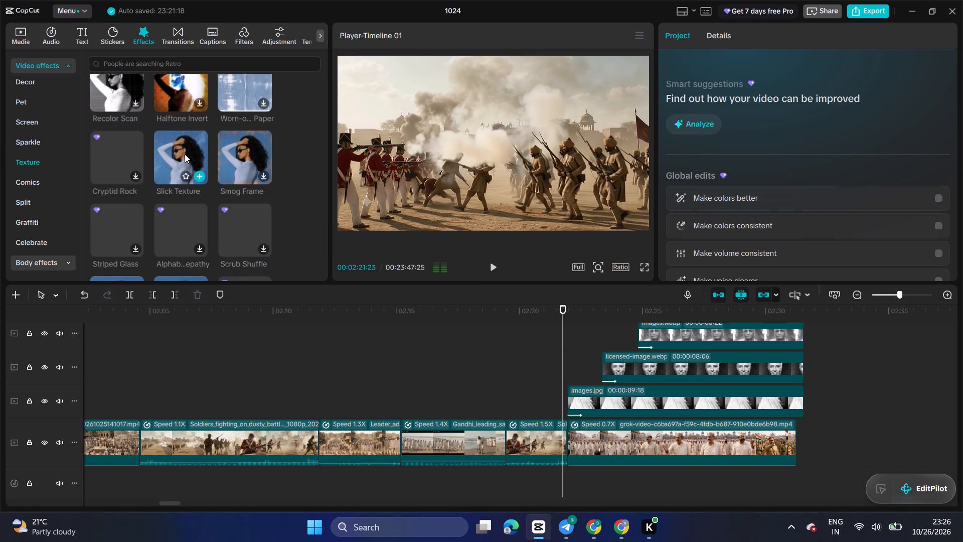
pyautogui.scroll(-3, 185, 154)
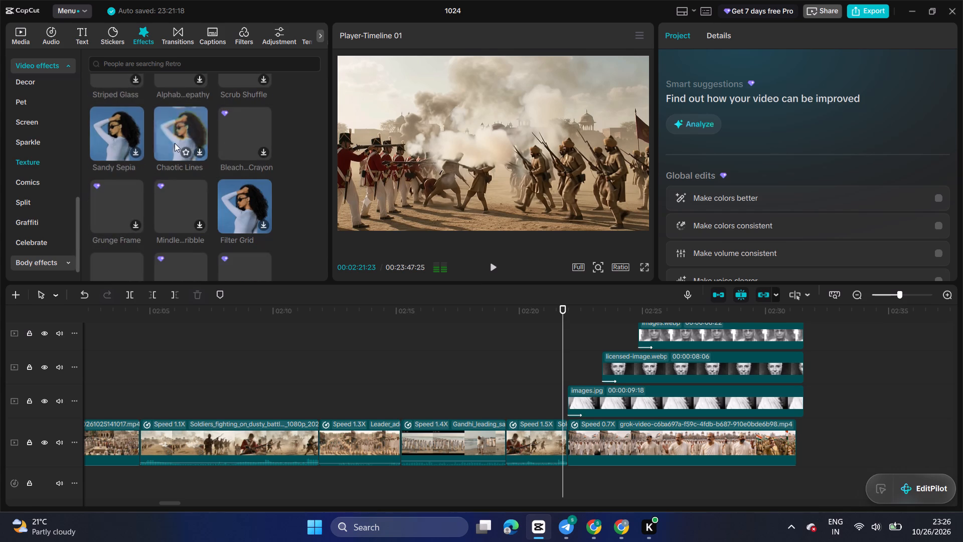
pyautogui.scroll(-1, 180, 158)
# Check the end of the Texture category plus Comics and Split, and recheck the first Texture effects for a suitable look.
pyautogui.scroll(7, 182, 162)
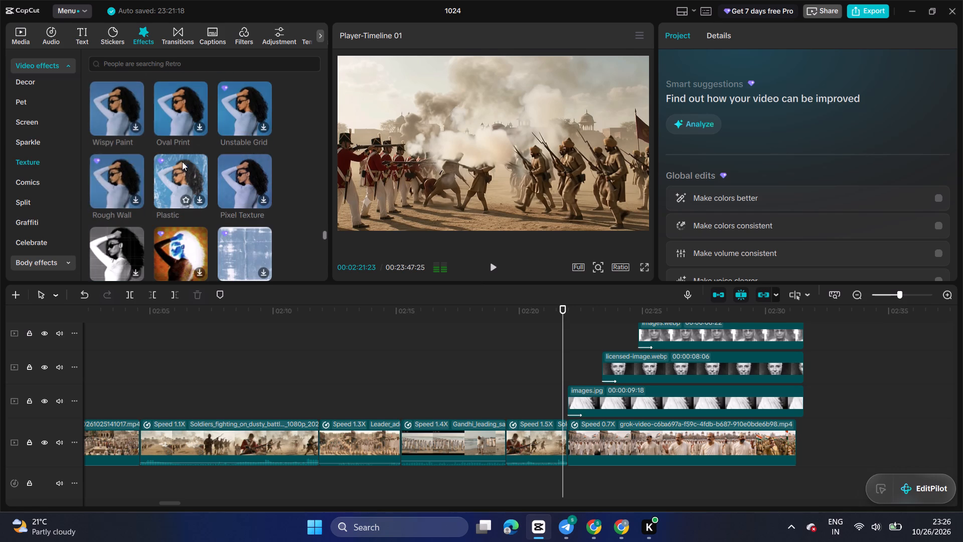
pyautogui.scroll(14, 44, 137)
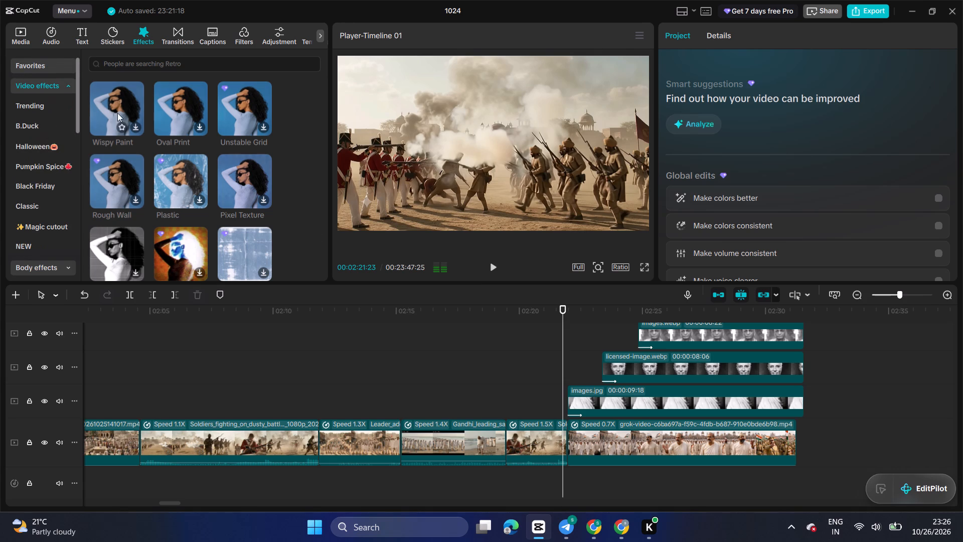
pyautogui.scroll(-18, 159, 168)
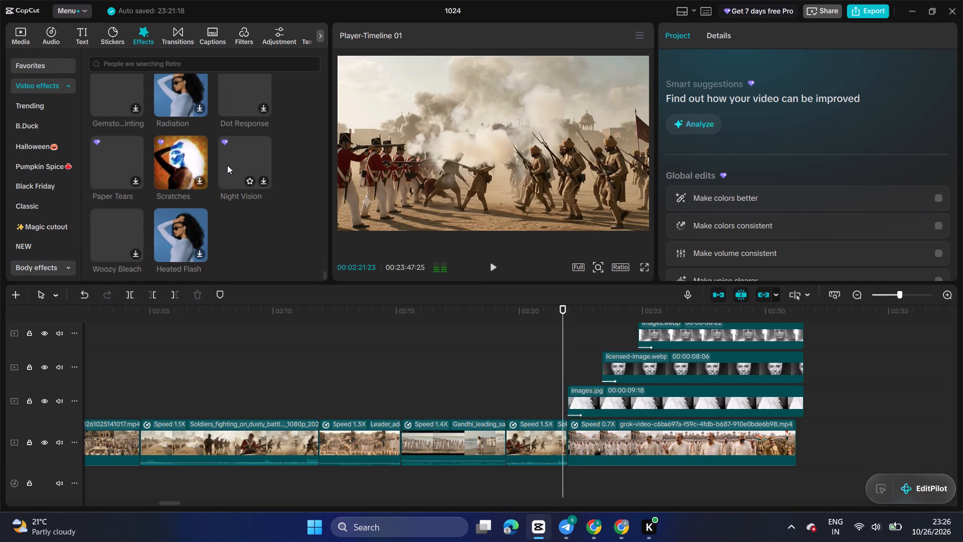
pyautogui.scroll(-2, 174, 196)
pyautogui.scroll(-4, 41, 192)
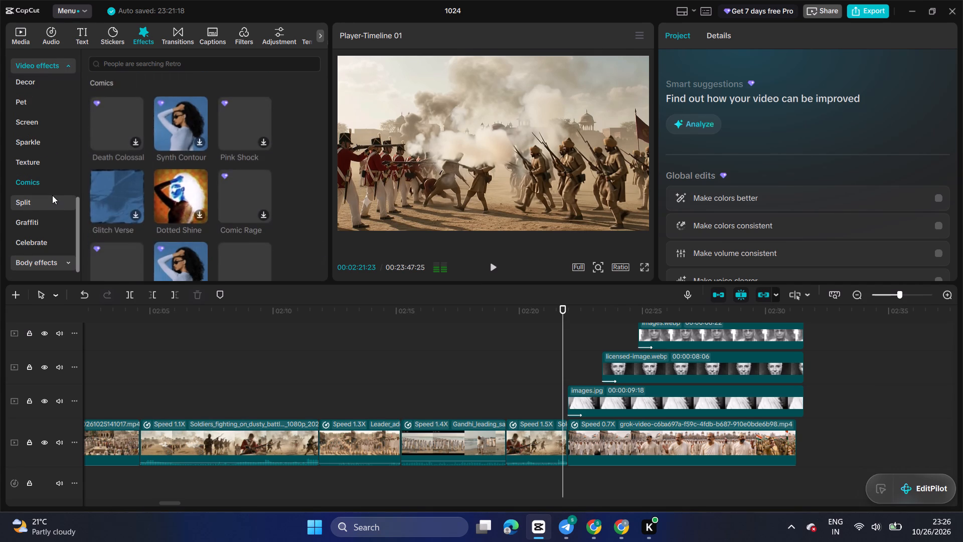
pyautogui.click(52, 195)
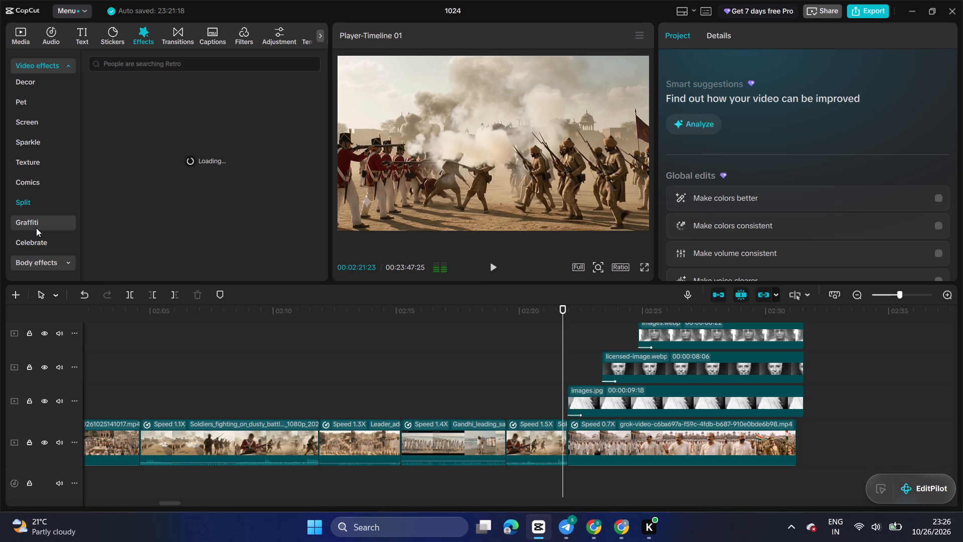
pyautogui.scroll(-2, 36, 228)
pyautogui.click(47, 160)
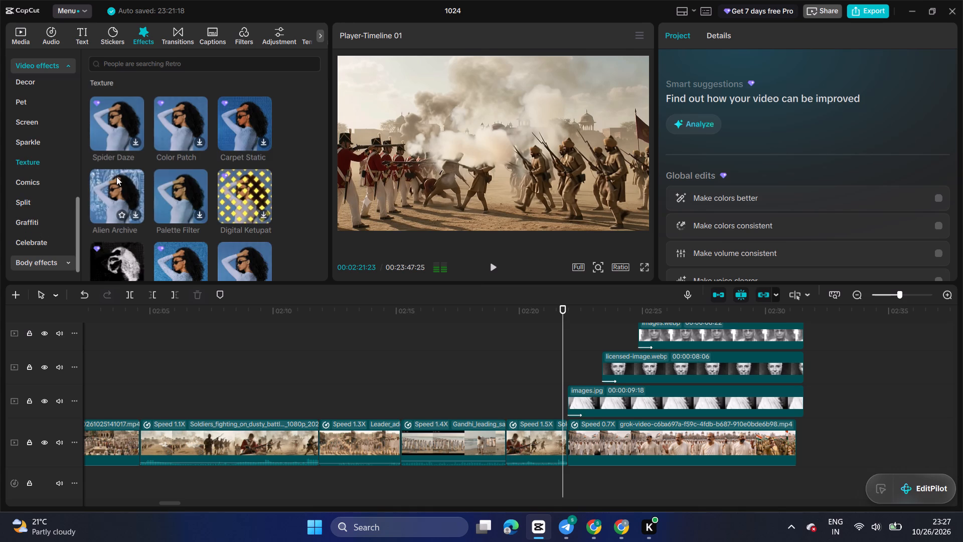
pyautogui.scroll(-1, 160, 191)
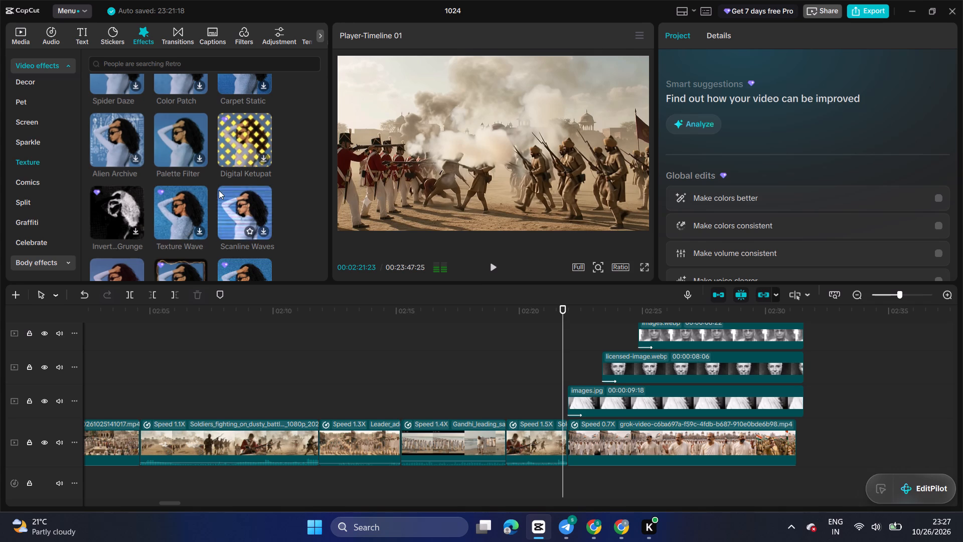
pyautogui.scroll(-1, 219, 190)
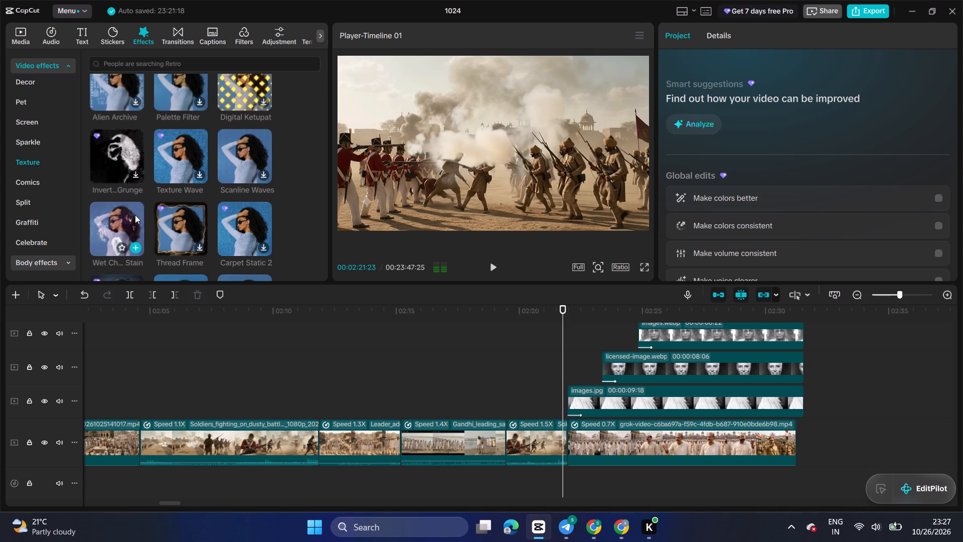
pyautogui.scroll(-2, 150, 217)
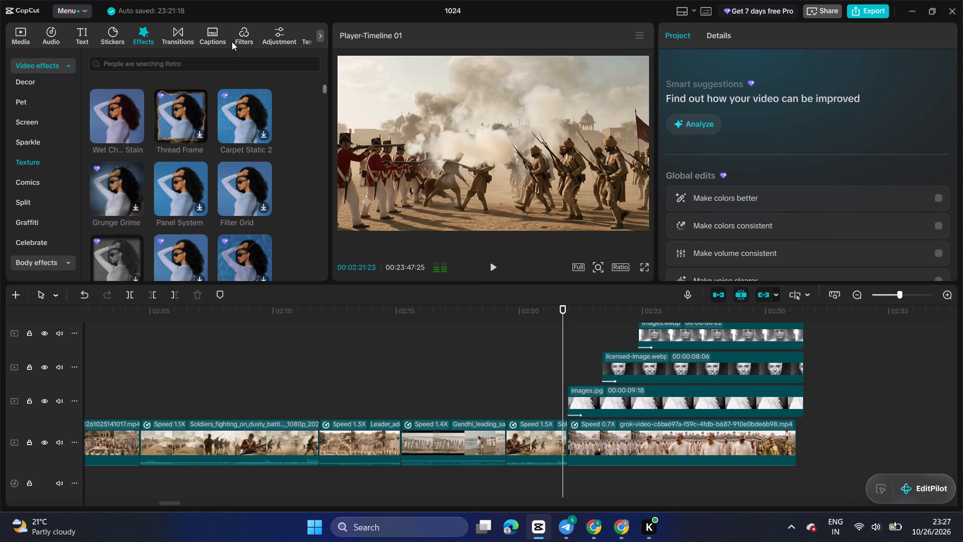
# Search the effects library for "old".
pyautogui.click(218, 66)
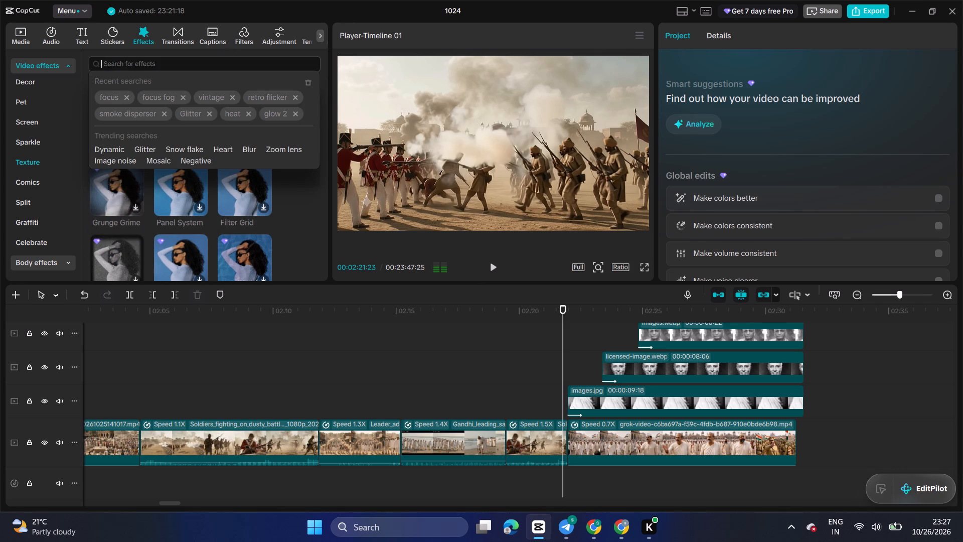
pyautogui.write('old')
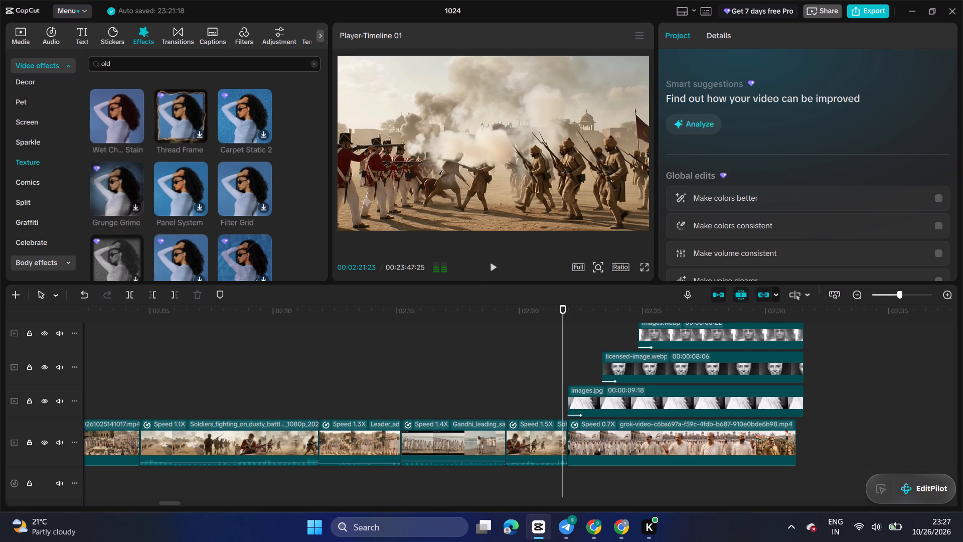
pyautogui.click(248, 158)
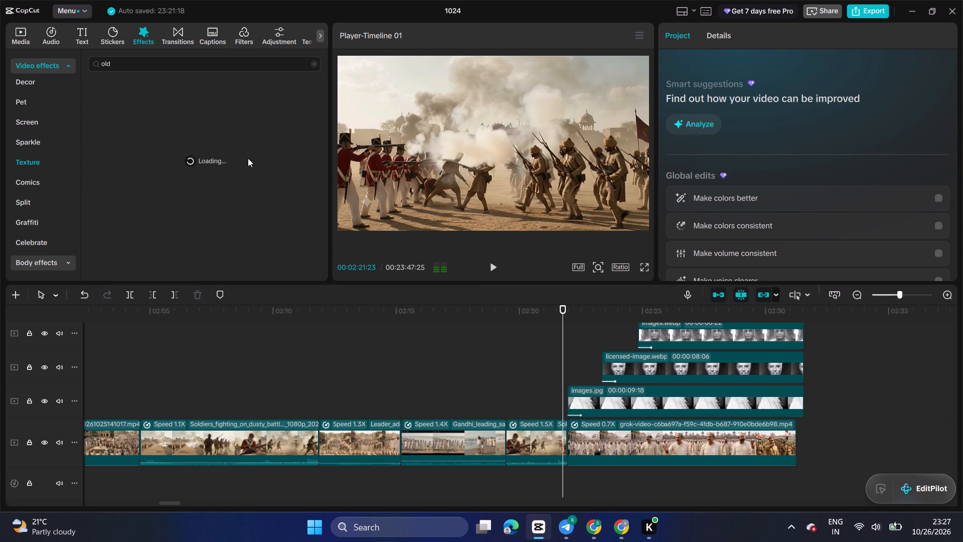
# Combine all the leader portrait overlays and the grok-video background clip beneath them into one compound clip.
pyautogui.scroll(1, 248, 158)
pyautogui.scroll(7, 709, 383)
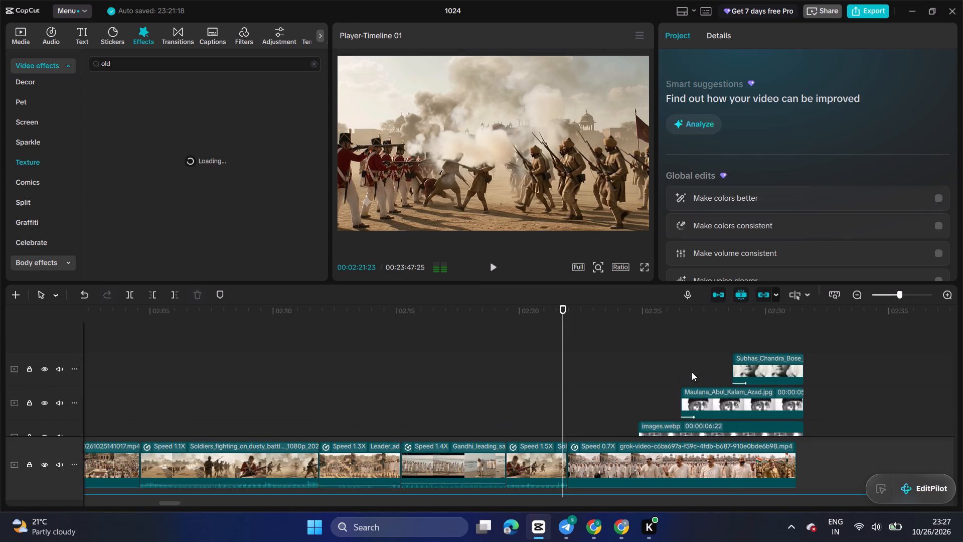
pyautogui.scroll(-1, 692, 372)
pyautogui.moveTo(605, 350); pyautogui.dragTo(788, 427)
pyautogui.scroll(-4, 788, 427)
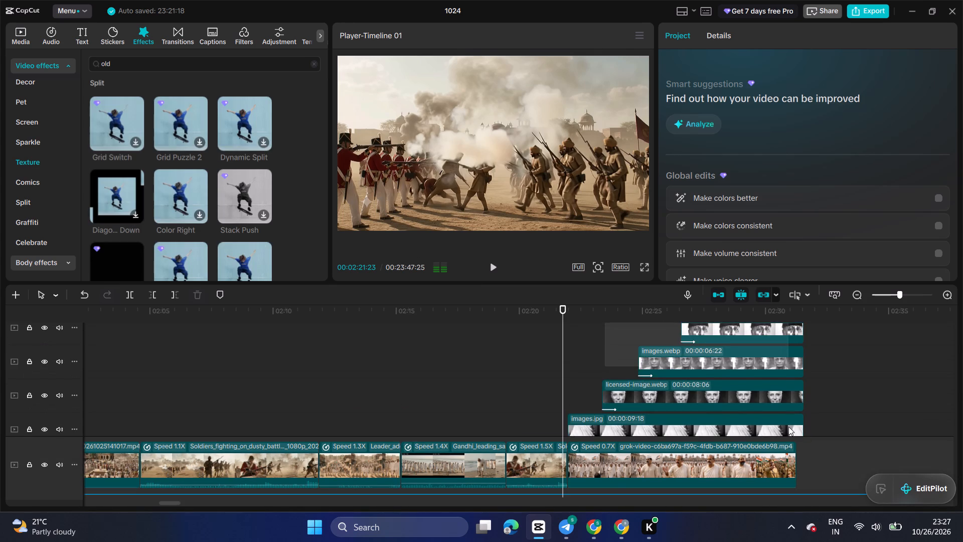
pyautogui.moveTo(788, 427); pyautogui.dragTo(778, 417)
pyautogui.scroll(-2, 778, 417)
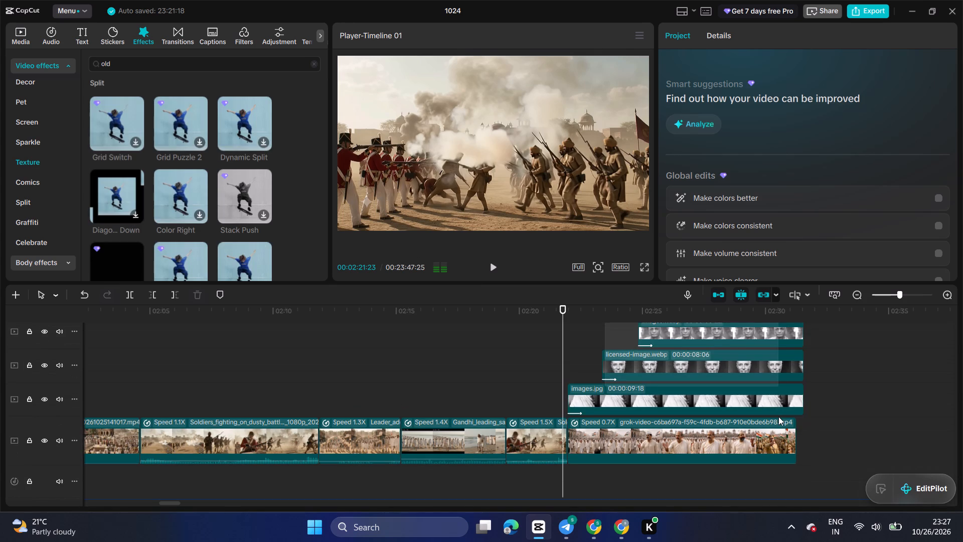
pyautogui.moveTo(778, 417); pyautogui.dragTo(770, 447)
pyautogui.rightClick(770, 447)
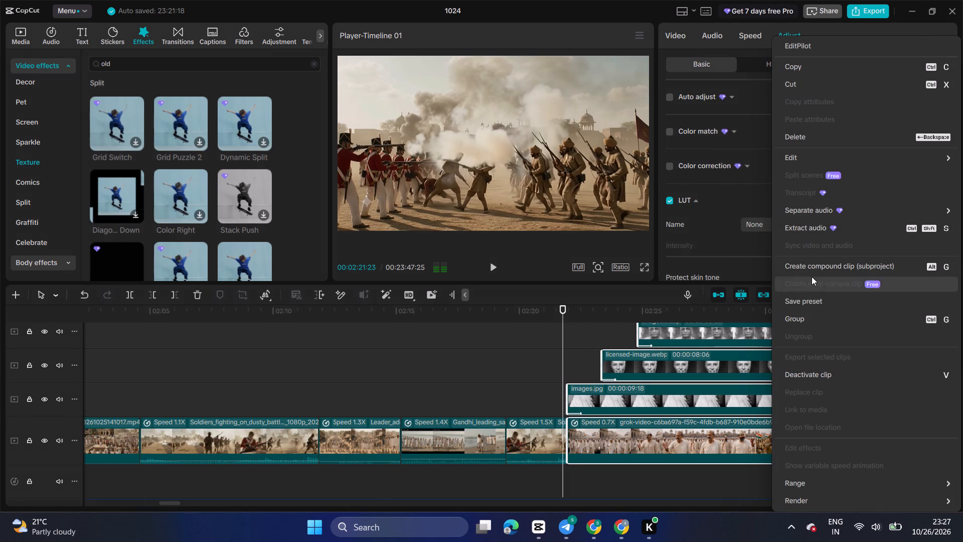
pyautogui.click(812, 273)
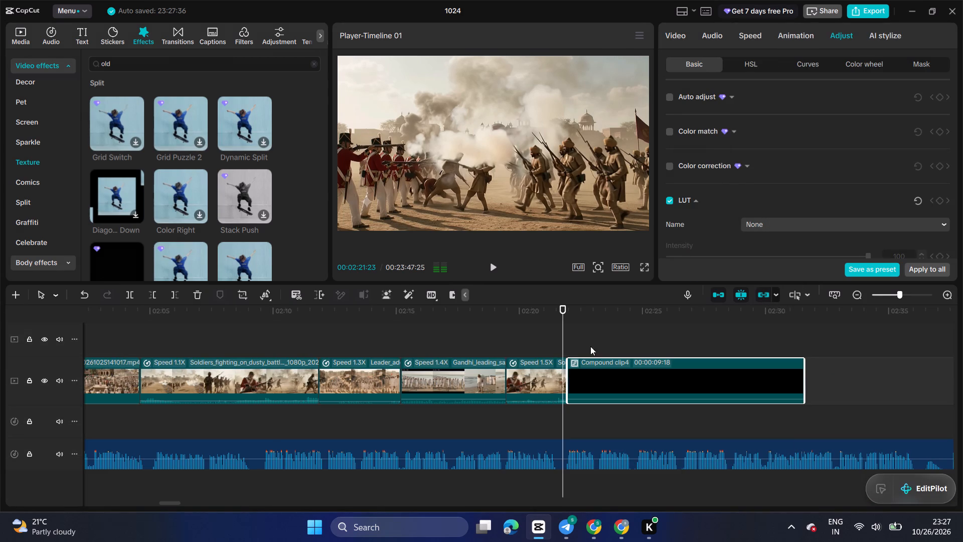
# Play the new compound clip from its start to review the first portraits appearing over the crowd.
pyautogui.click(573, 340)
pyautogui.click(496, 275)
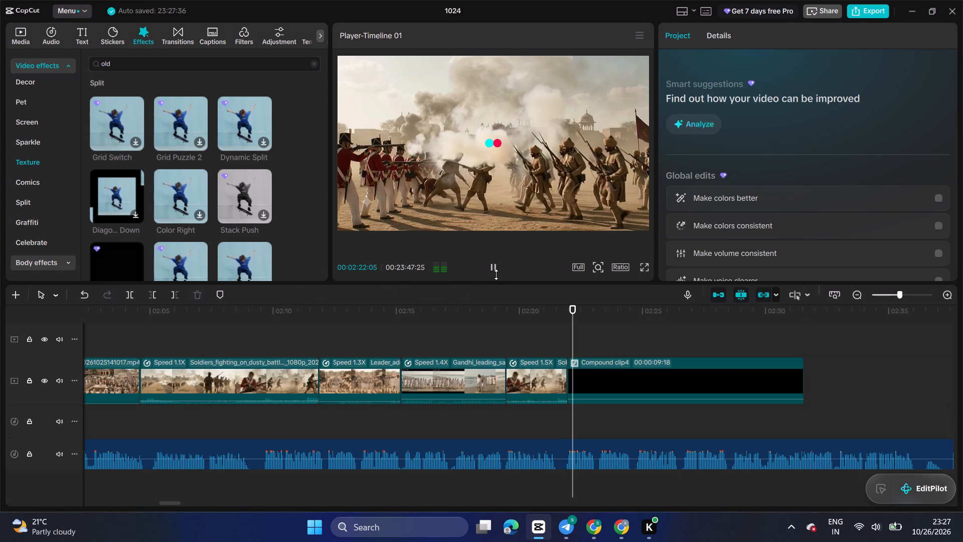
pyautogui.click(579, 314)
pyautogui.moveTo(579, 314); pyautogui.dragTo(571, 318)
pyautogui.click(498, 273)
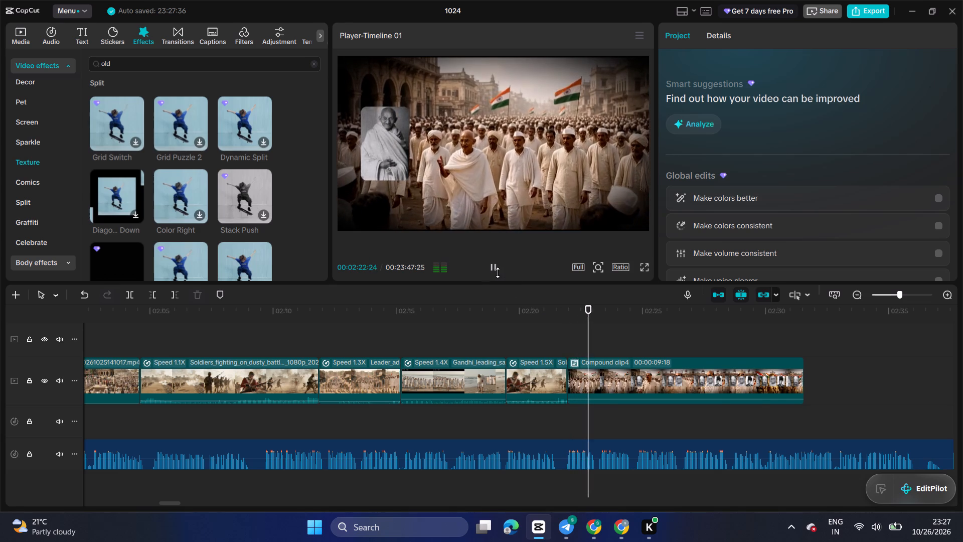
pyautogui.click(498, 273)
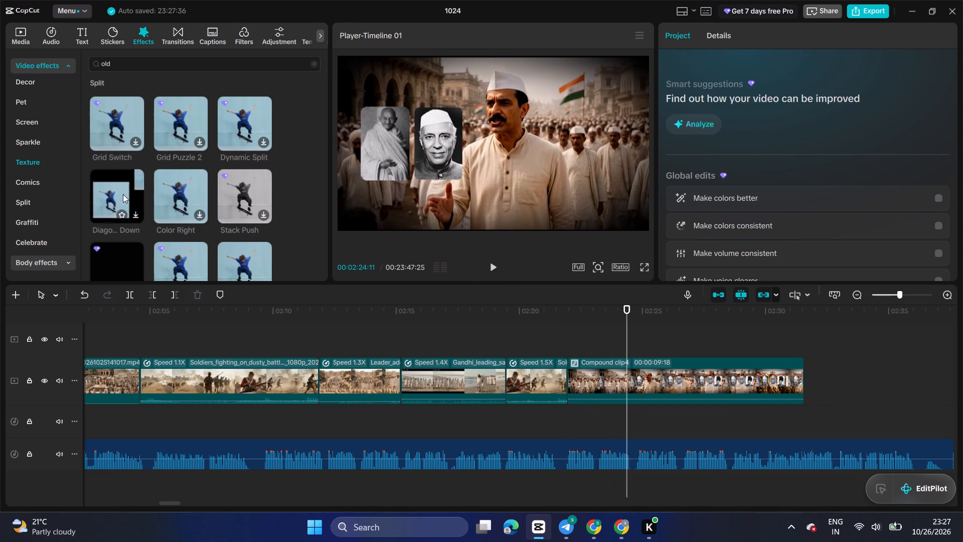
# Examine the Split effects from Grid Switch through Loose Panels, Clone Disco and Halftone Cut for a suitable old look.
pyautogui.scroll(-1, 123, 194)
pyautogui.scroll(-1, 237, 202)
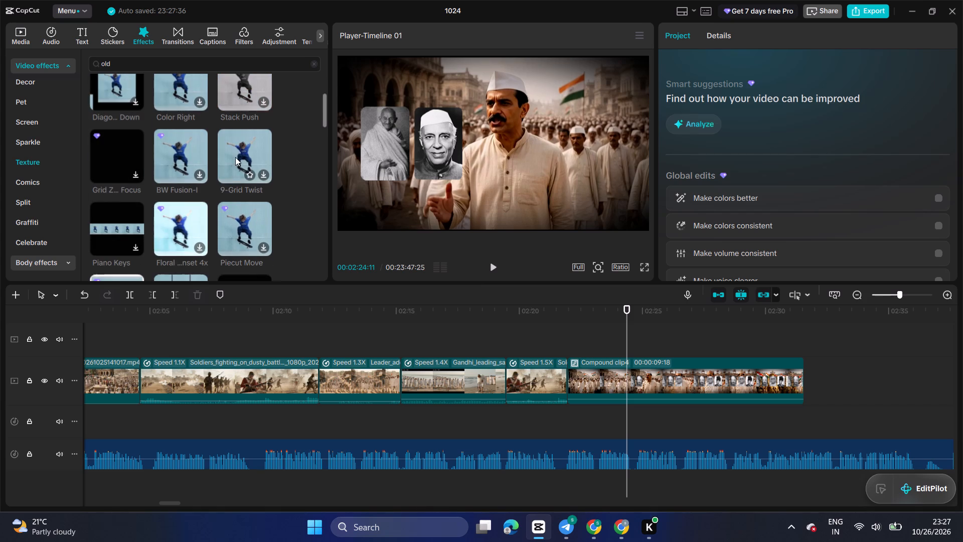
pyautogui.scroll(-2, 229, 212)
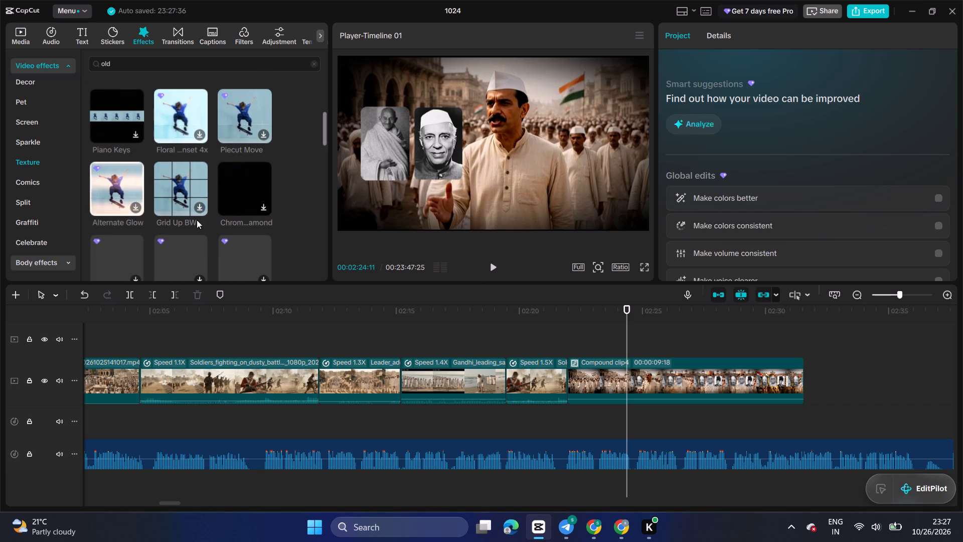
pyautogui.scroll(-2, 183, 254)
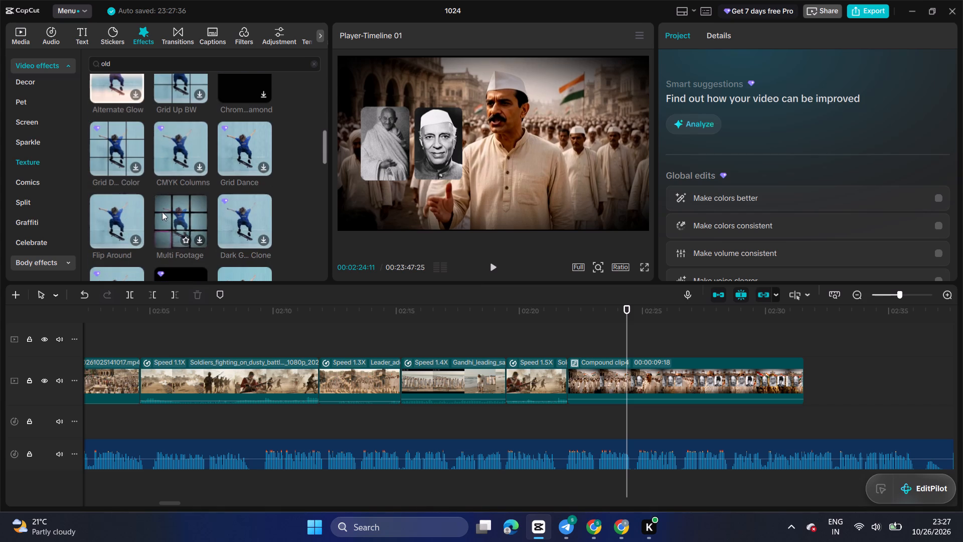
pyautogui.scroll(-2, 135, 206)
pyautogui.scroll(-1, 176, 170)
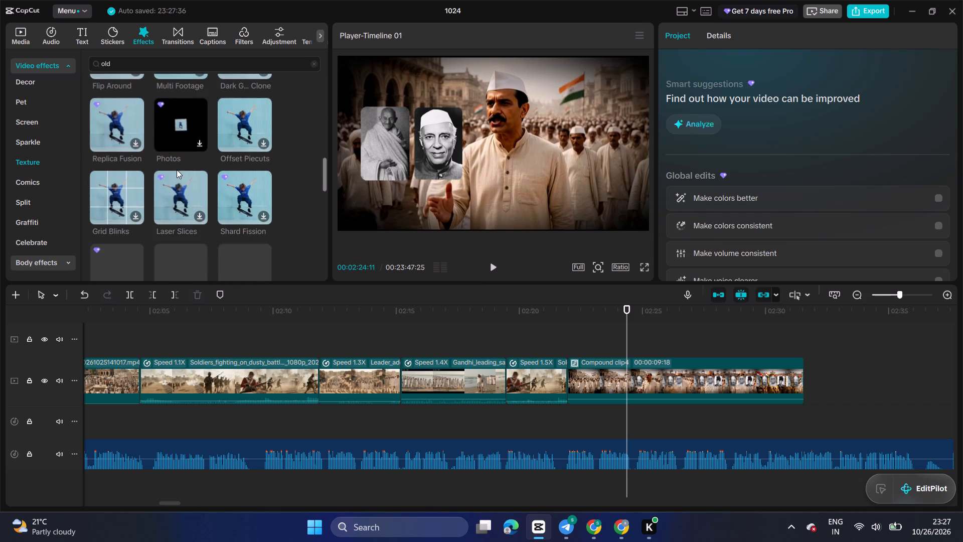
pyautogui.scroll(-2, 210, 215)
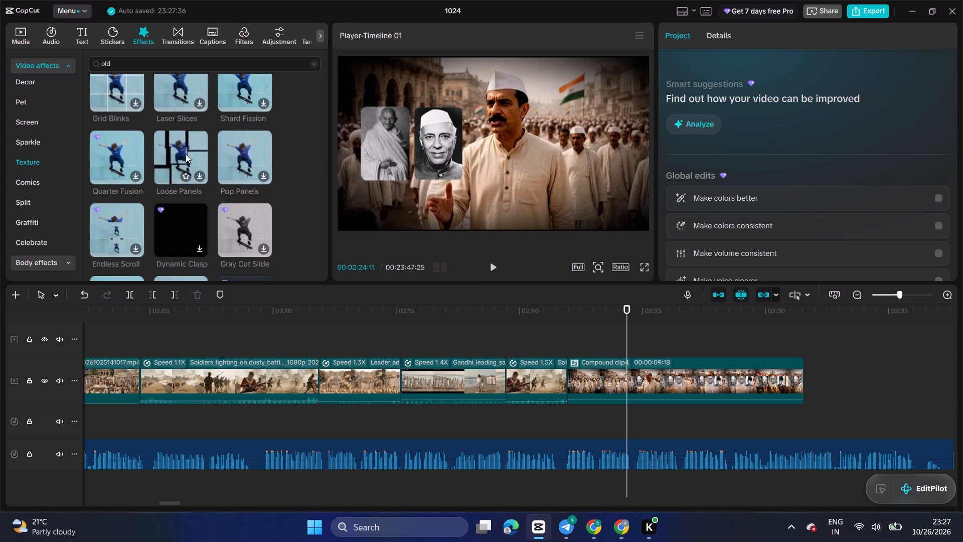
pyautogui.scroll(-1, 239, 150)
pyautogui.scroll(-2, 121, 183)
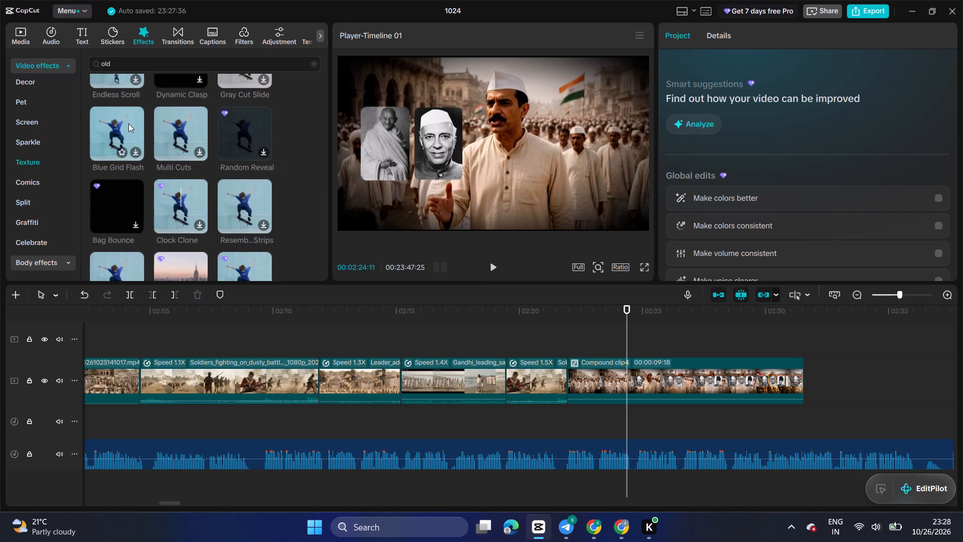
pyautogui.scroll(-2, 127, 122)
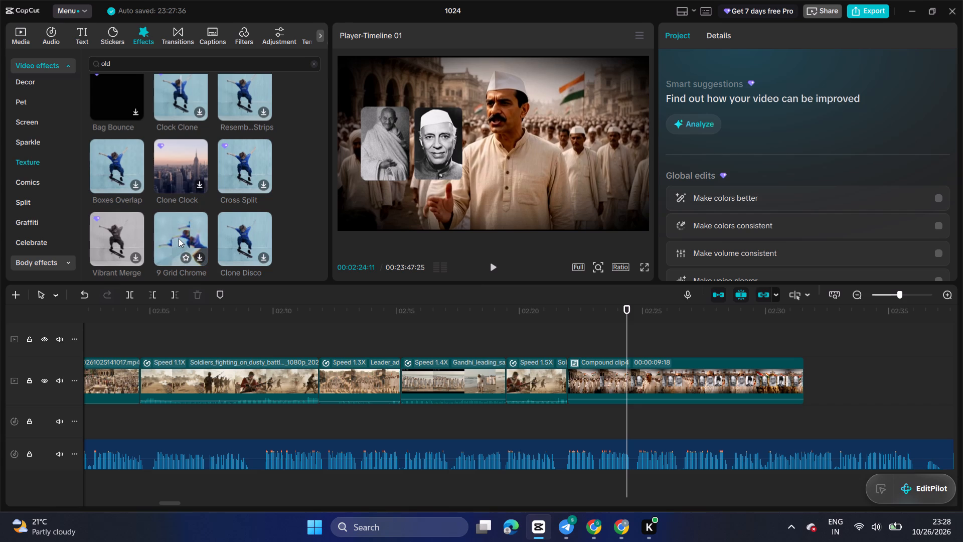
pyautogui.scroll(-2, 179, 238)
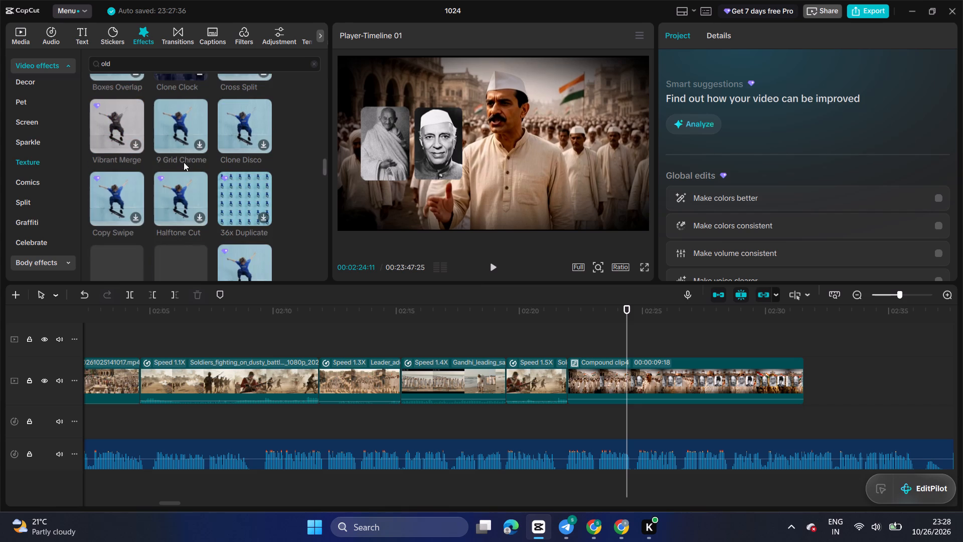
# Examine the Split effects that follow, from Frantic Grid through Manga Action, Filter Slide and Jigsaw Cube, for a suitable look.
pyautogui.scroll(-1, 177, 138)
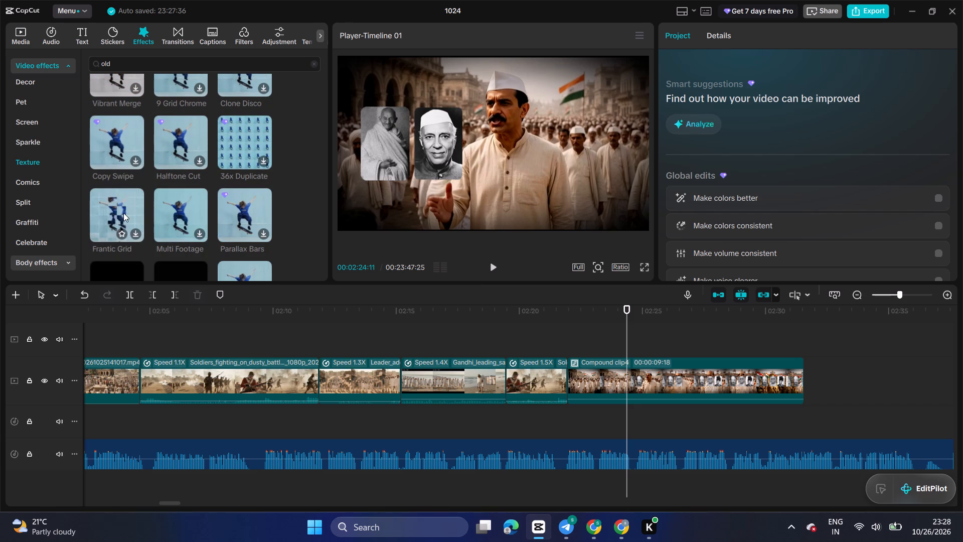
pyautogui.scroll(-2, 123, 213)
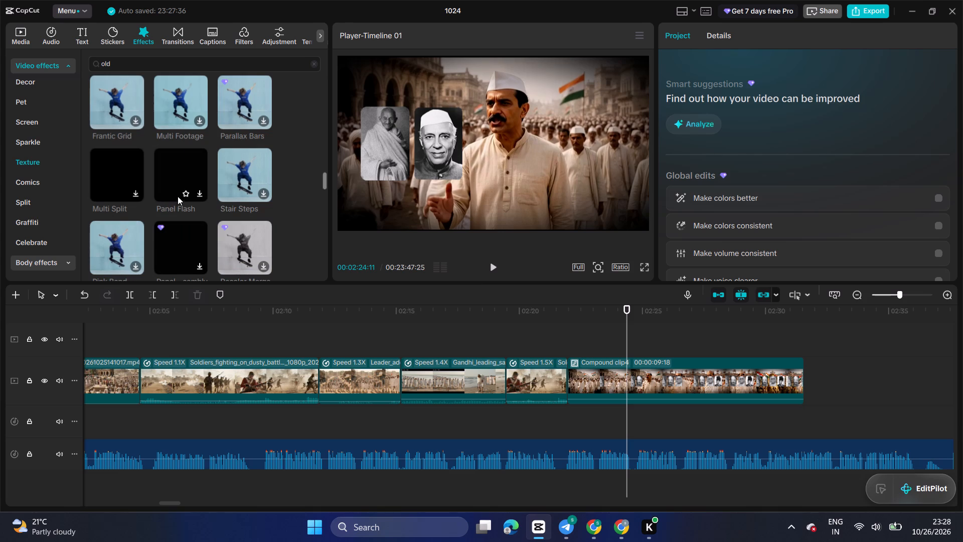
pyautogui.scroll(-1, 127, 226)
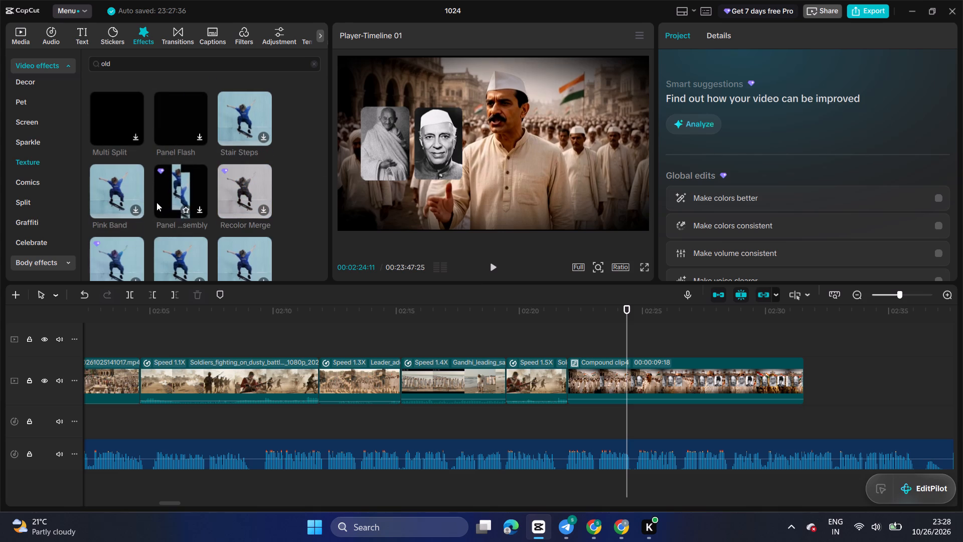
pyautogui.scroll(-2, 153, 203)
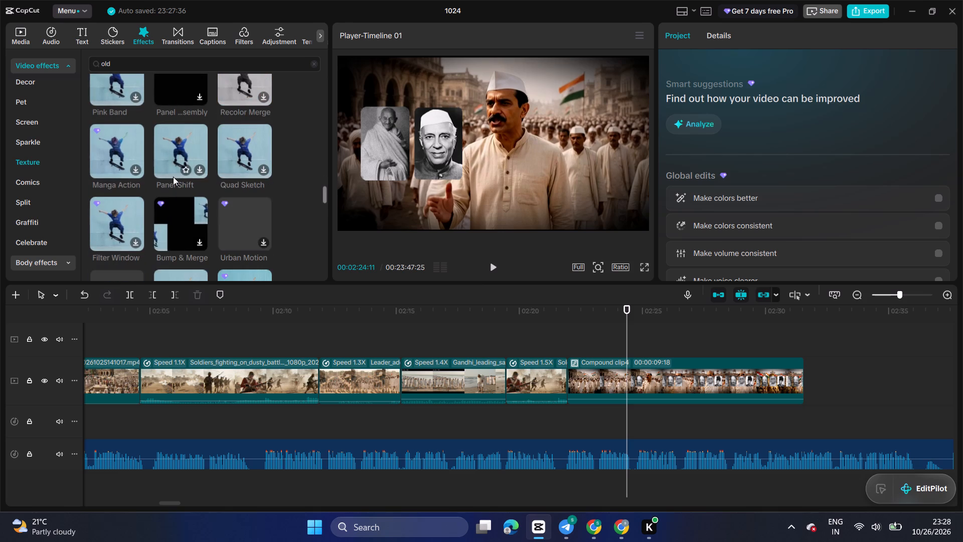
pyautogui.scroll(-1, 173, 177)
pyautogui.scroll(-2, 176, 238)
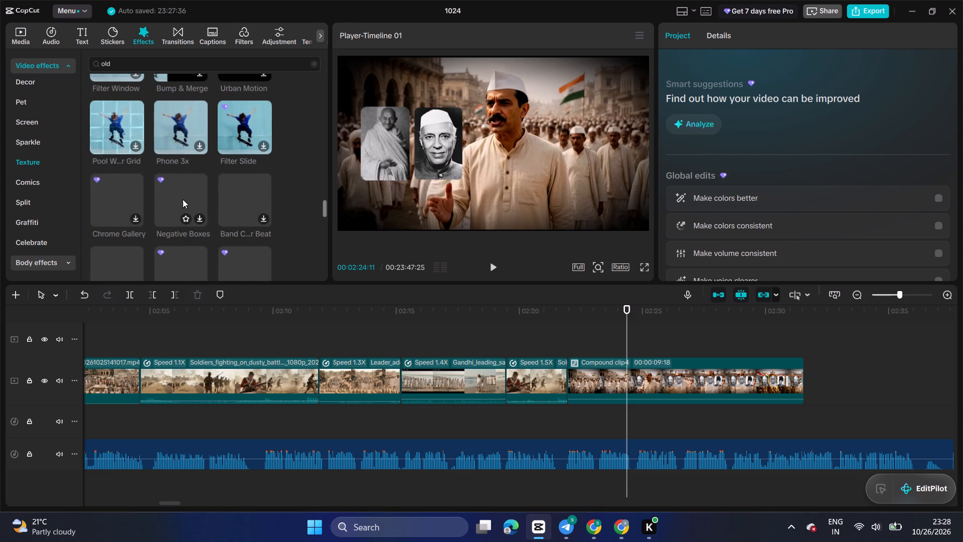
pyautogui.scroll(-1, 171, 192)
pyautogui.scroll(-2, 118, 207)
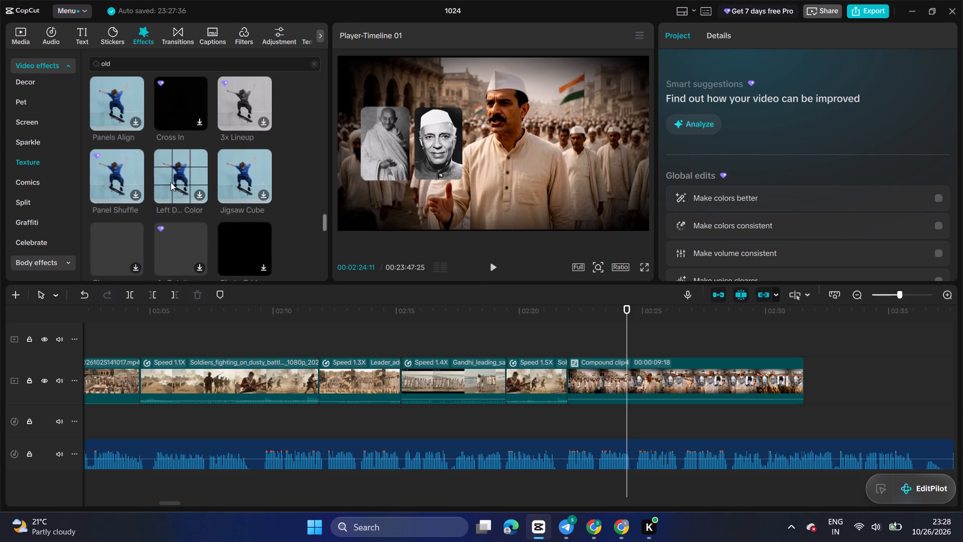
# Examine the further Split effects, from Photo Grid through Security Room, Vignette Tile and Antique TVs, for a suitable look.
pyautogui.scroll(-1, 181, 168)
pyautogui.scroll(-1, 129, 181)
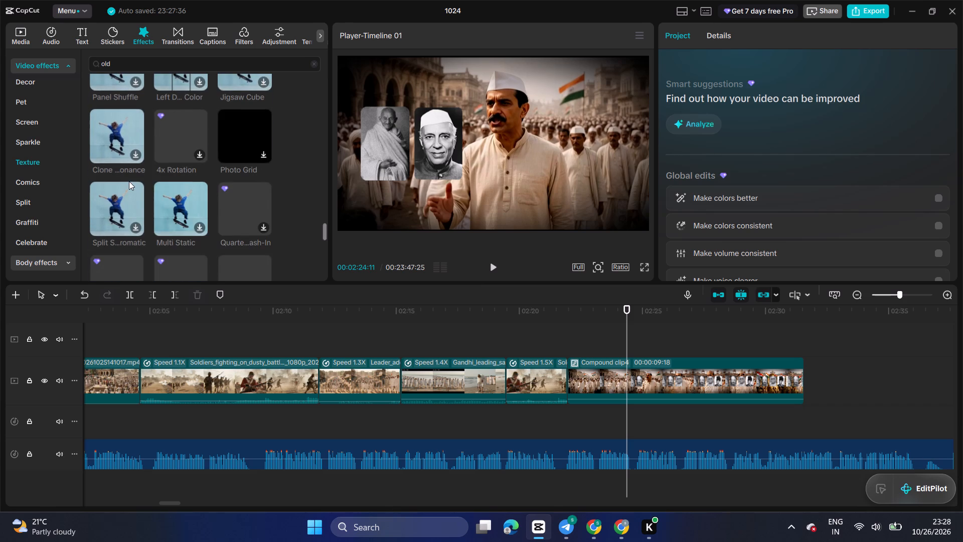
pyautogui.scroll(-2, 184, 193)
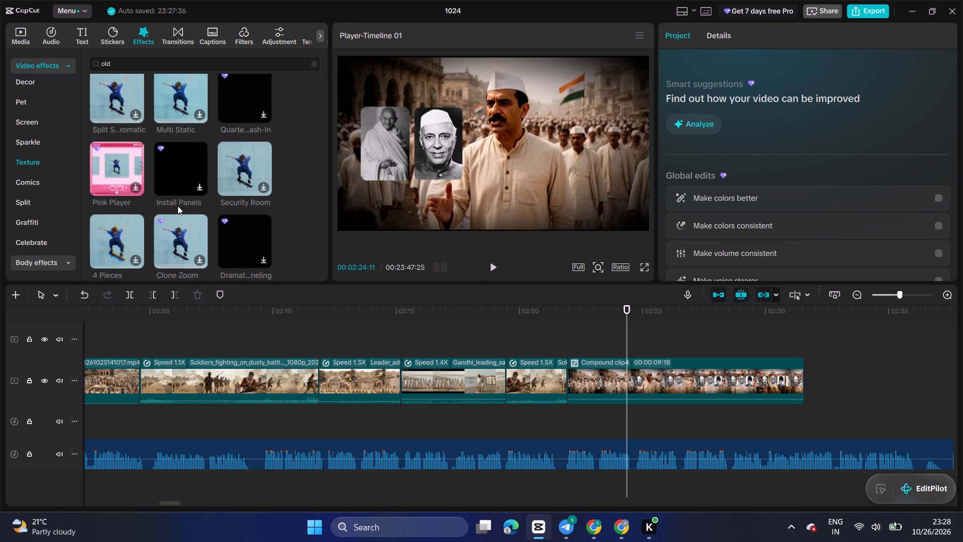
pyautogui.scroll(-2, 132, 225)
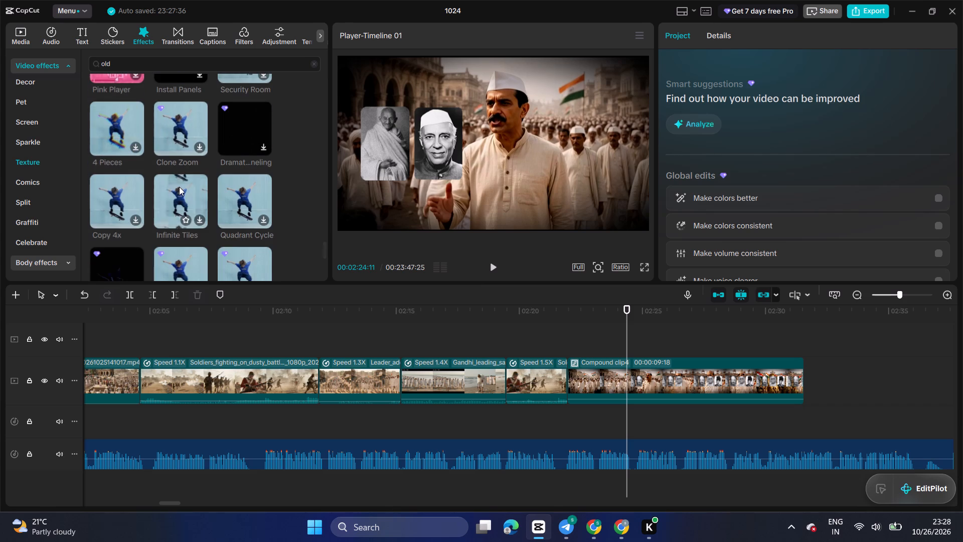
pyautogui.scroll(-2, 208, 221)
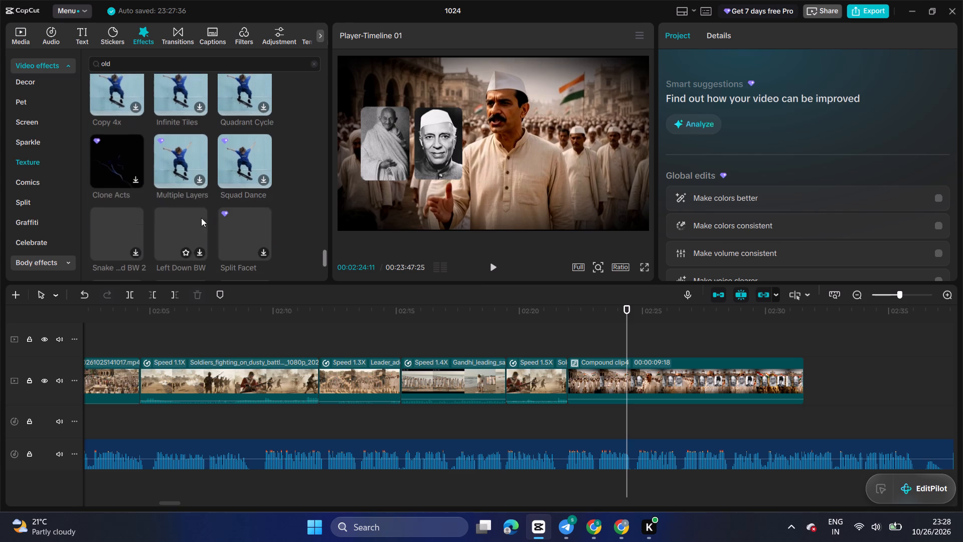
pyautogui.scroll(-1, 183, 220)
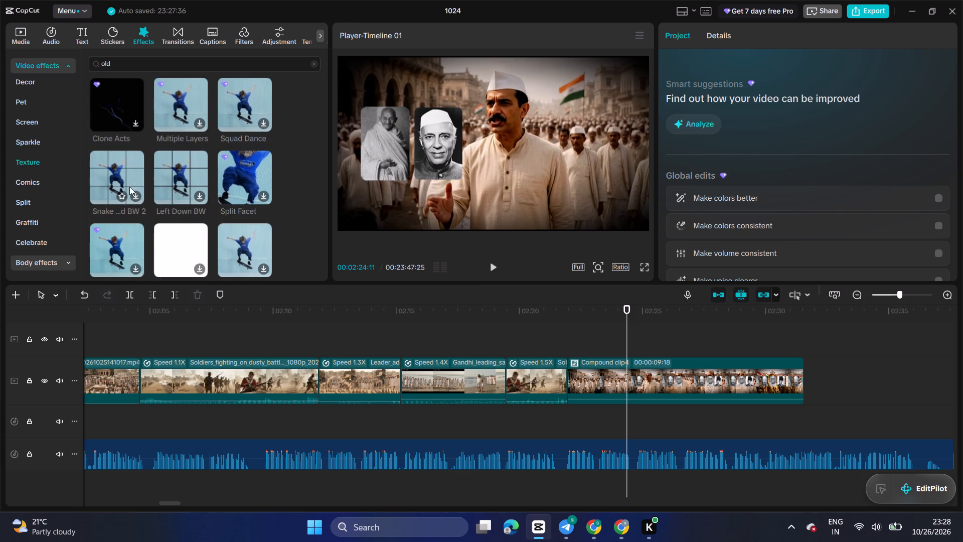
pyautogui.scroll(-2, 131, 178)
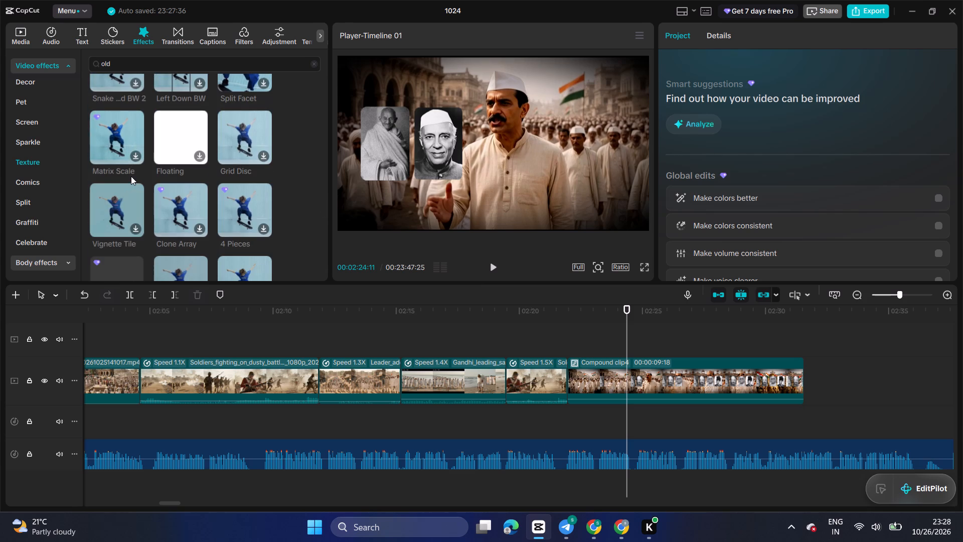
pyautogui.scroll(-2, 114, 208)
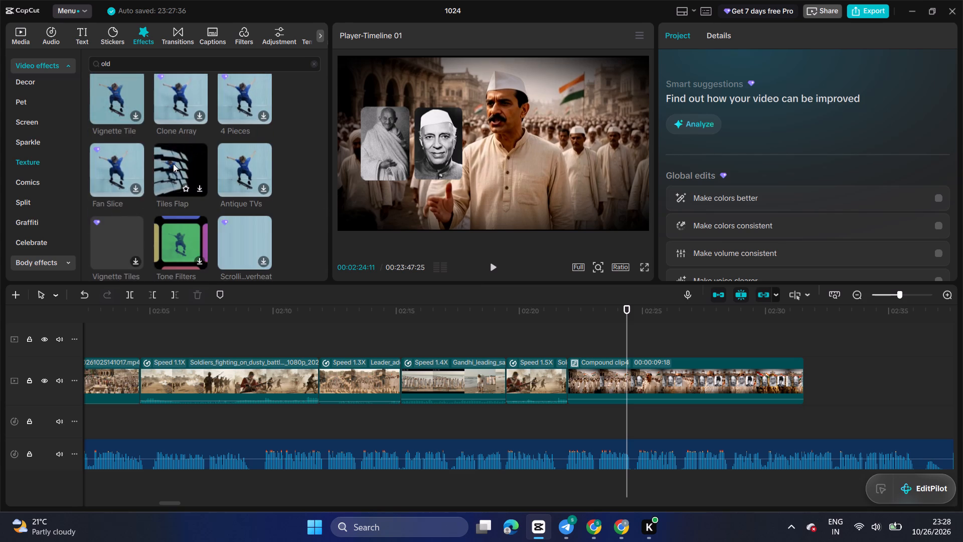
pyautogui.scroll(-1, 173, 164)
pyautogui.scroll(-1, 125, 178)
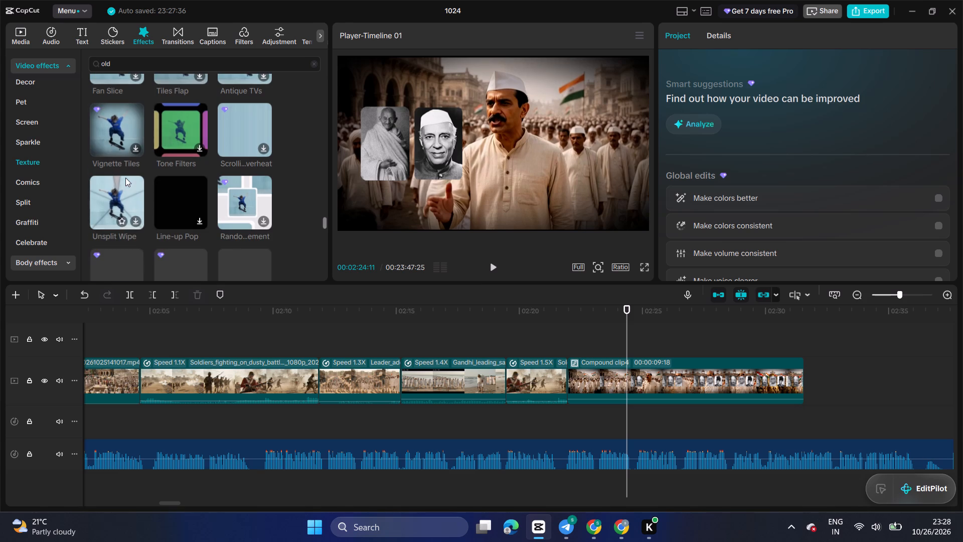
pyautogui.scroll(-2, 40, 232)
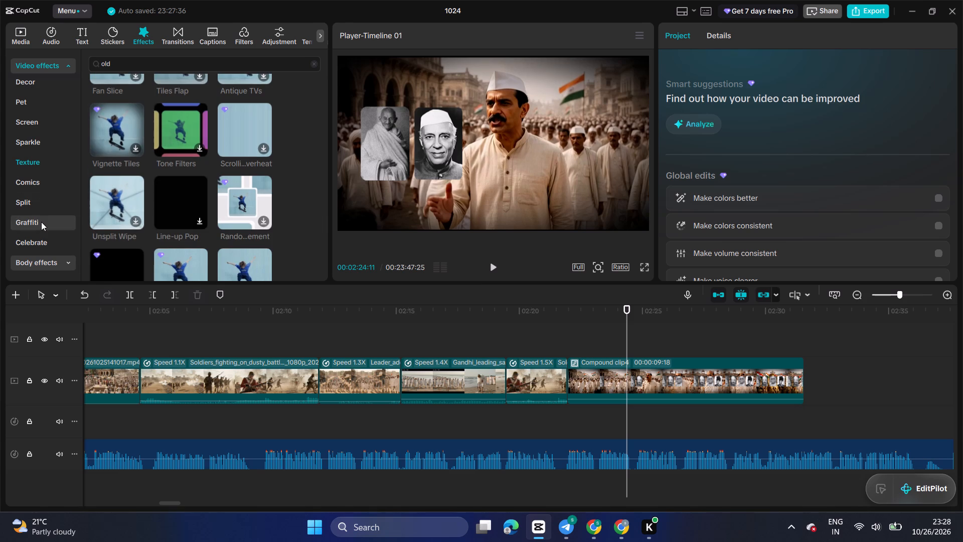
# Look through the first Screen effects, such as Old Display and Screen Noise, check Sparkle, and return to the Texture category.
pyautogui.click(36, 121)
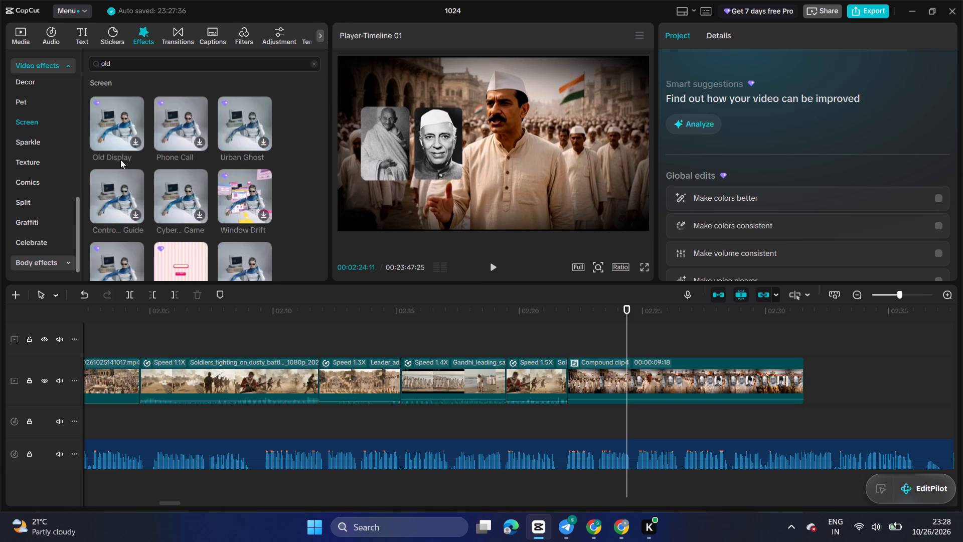
pyautogui.scroll(-4, 125, 165)
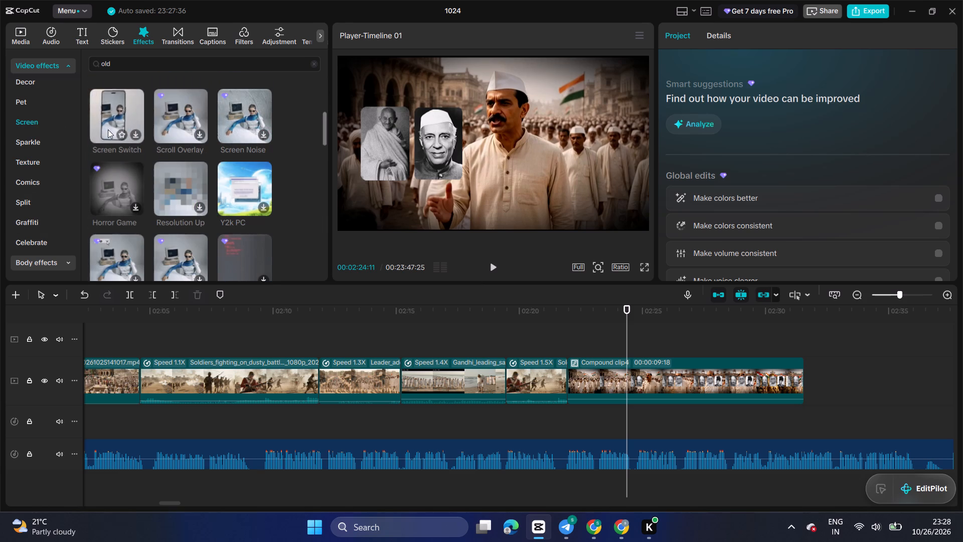
pyautogui.click(45, 143)
pyautogui.click(36, 167)
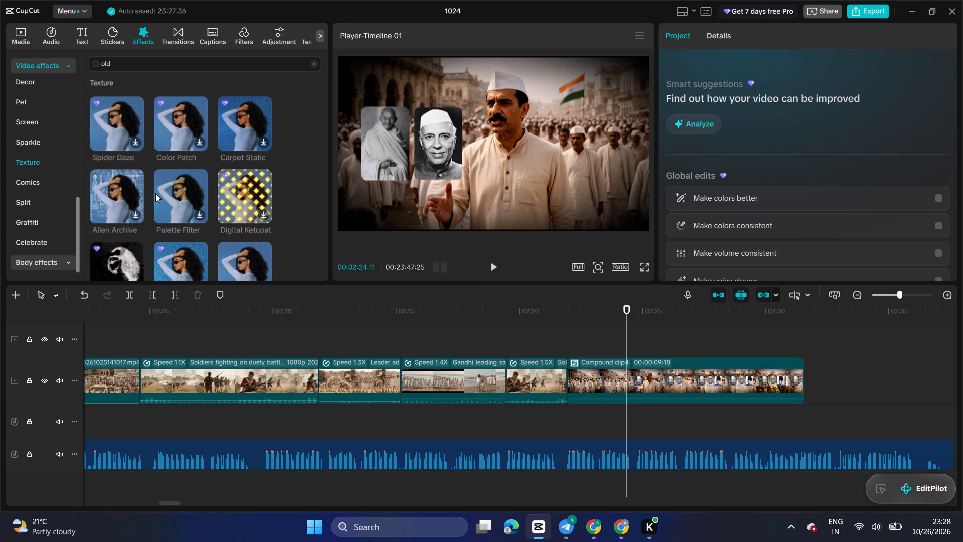
# Examine the first Texture effects, from Spider Daze through Grainy Crackle, Torn Frames and Old to Vintage Wisp, for a suitable old look.
pyautogui.scroll(-1, 175, 195)
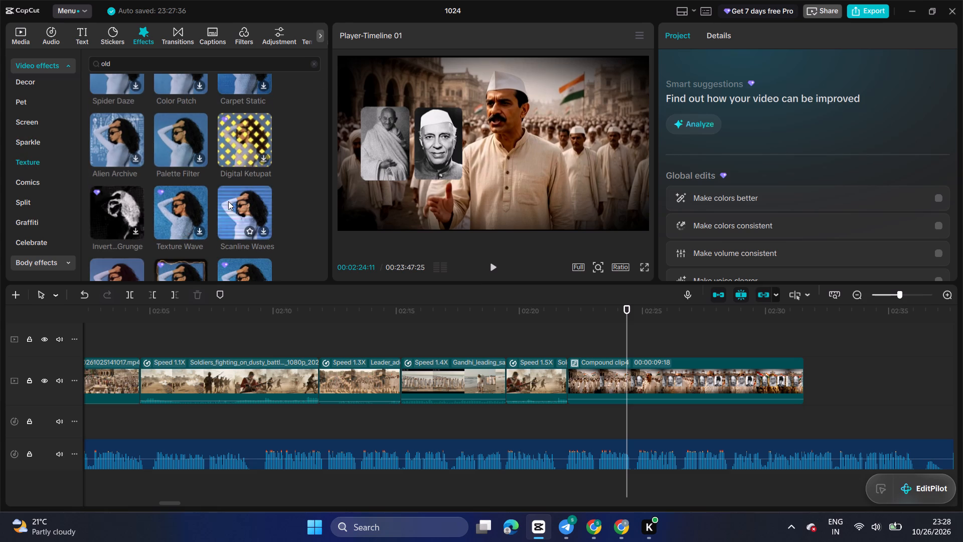
pyautogui.scroll(-2, 228, 201)
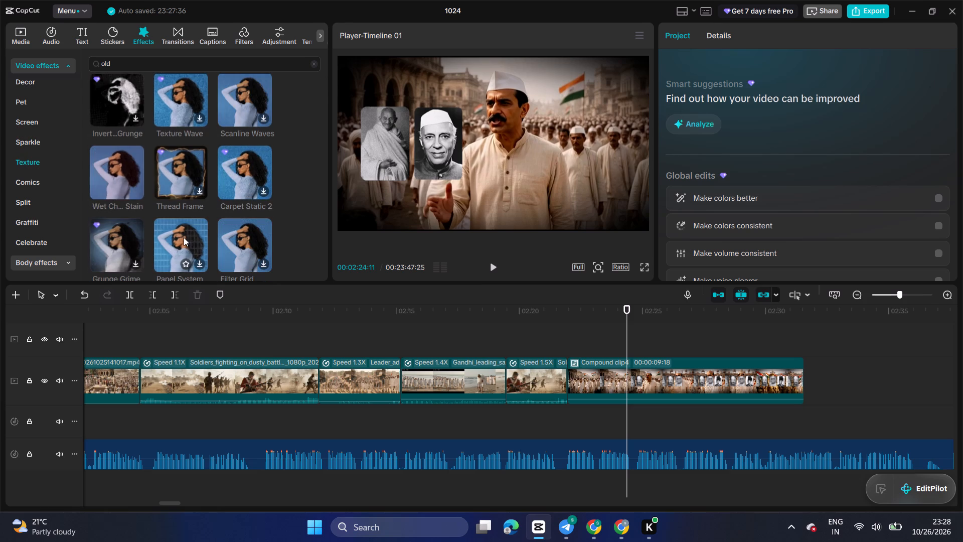
pyautogui.scroll(-2, 184, 237)
pyautogui.scroll(-1, 223, 198)
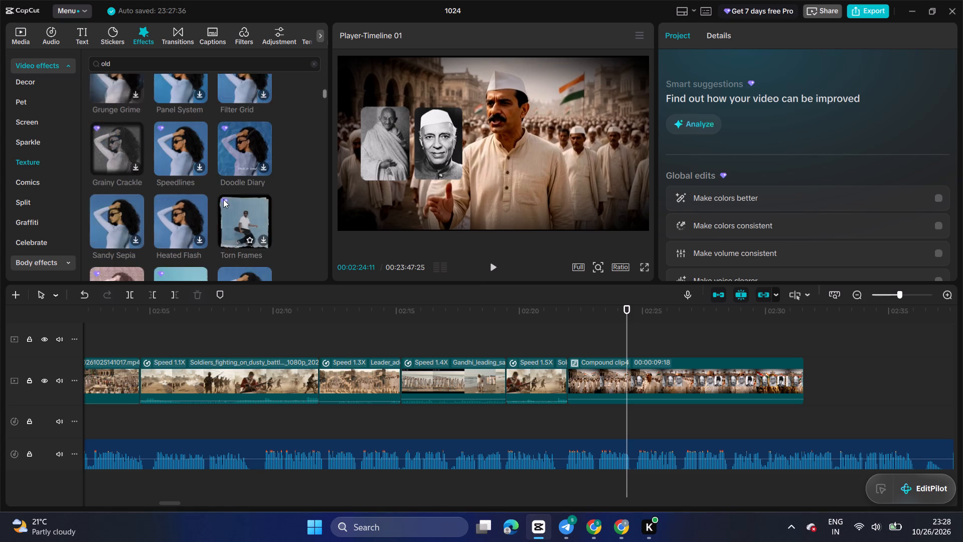
pyautogui.scroll(-2, 223, 203)
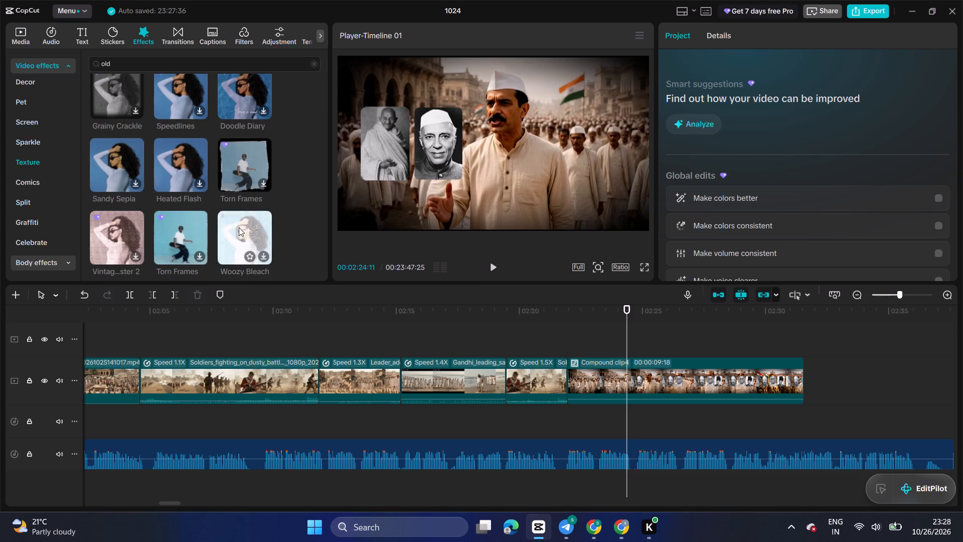
pyautogui.scroll(-1, 239, 227)
pyautogui.scroll(-2, 113, 194)
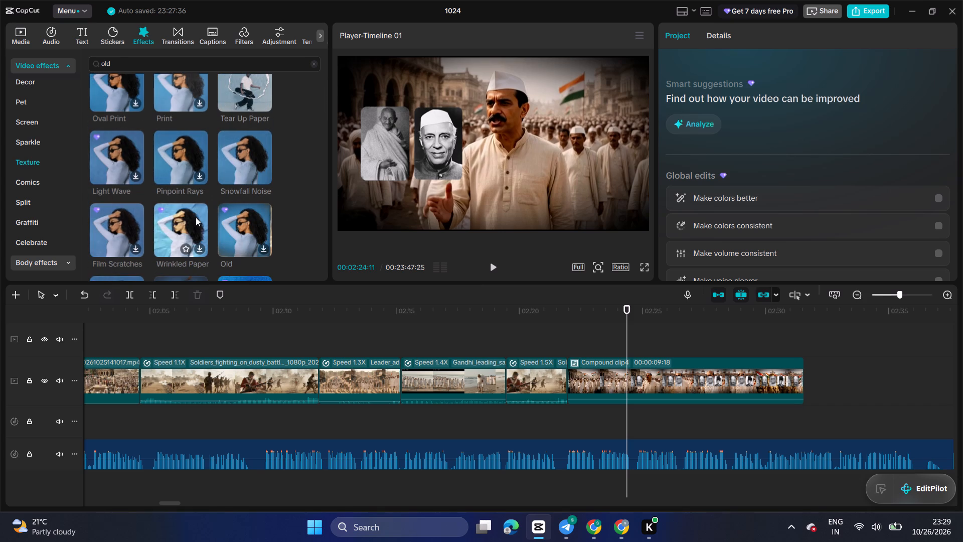
pyautogui.scroll(-1, 196, 217)
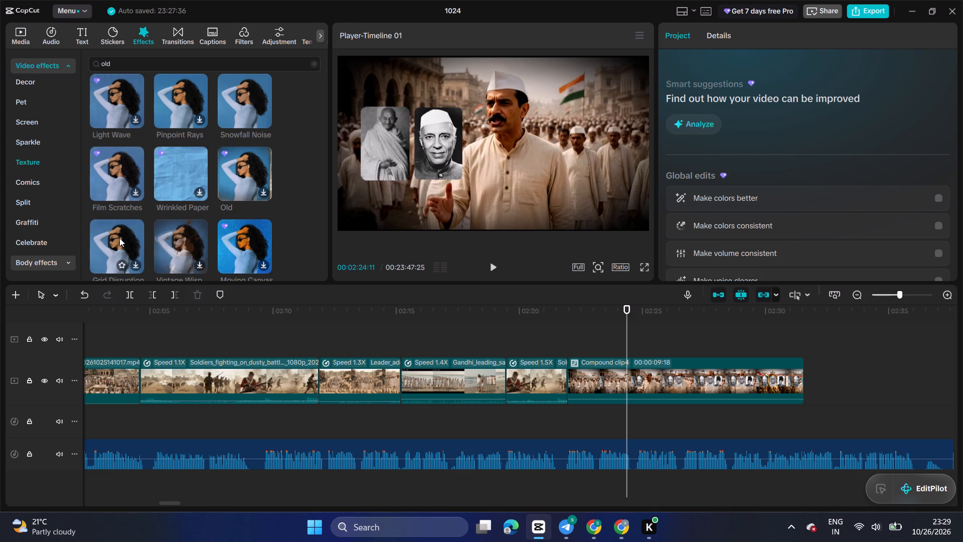
pyautogui.scroll(-1, 119, 238)
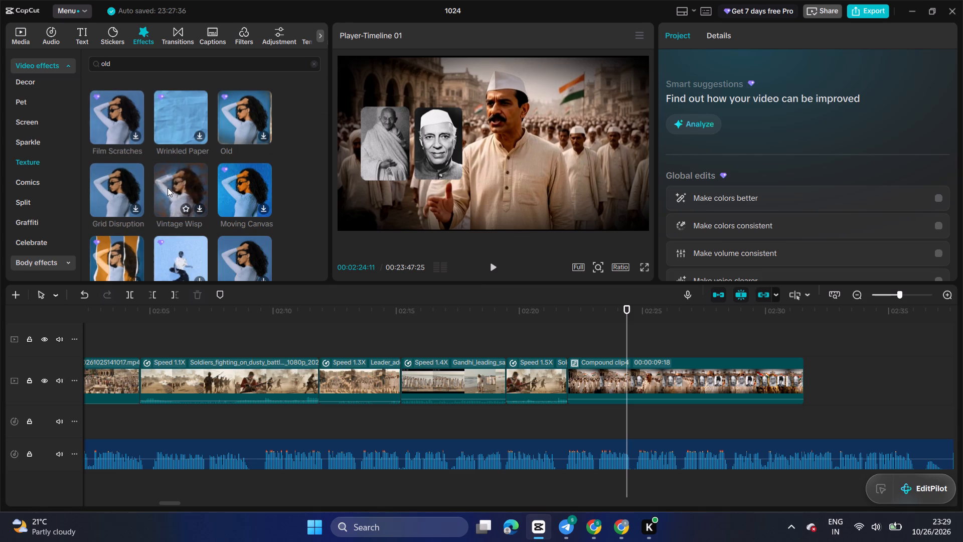
# Examine the Texture effects that follow, from Candy Wiggle through Antique Chalk, Smog Frame and Vintage Noise to BW Plaid BG, for a suitable look.
pyautogui.scroll(-2, 168, 188)
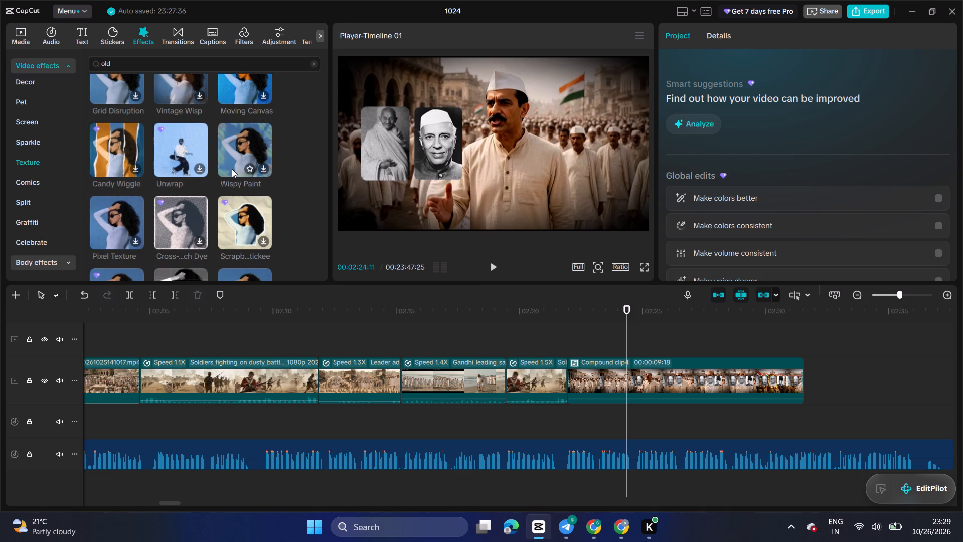
pyautogui.scroll(-1, 231, 169)
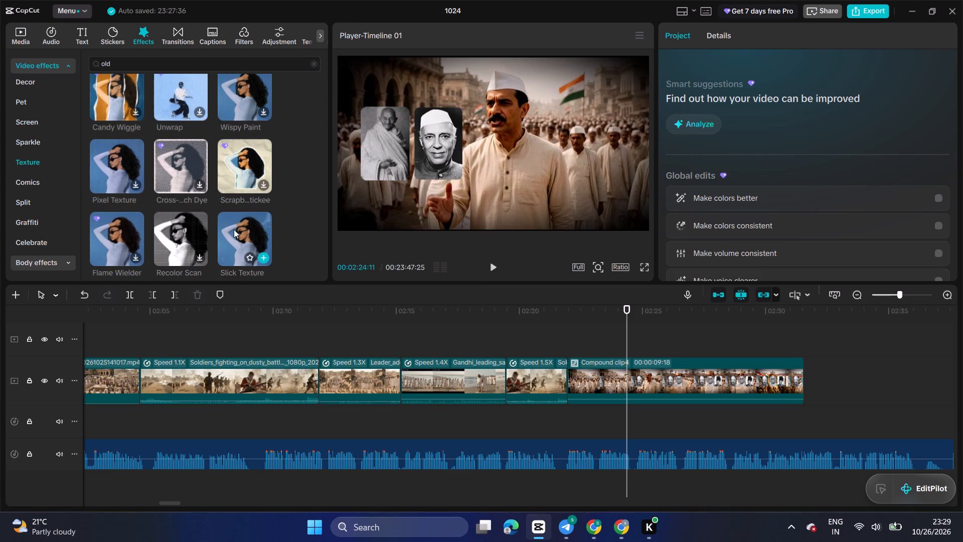
pyautogui.scroll(-2, 234, 229)
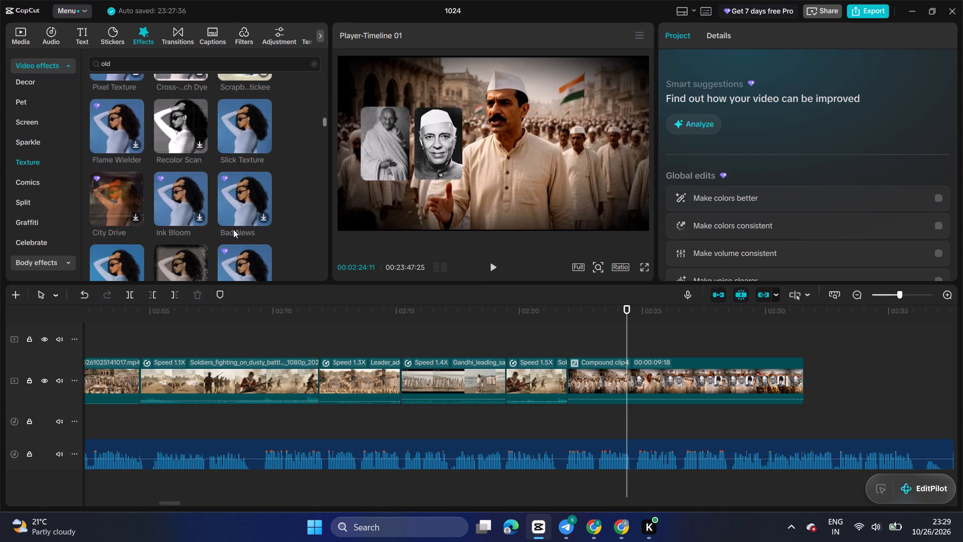
pyautogui.scroll(-1, 212, 207)
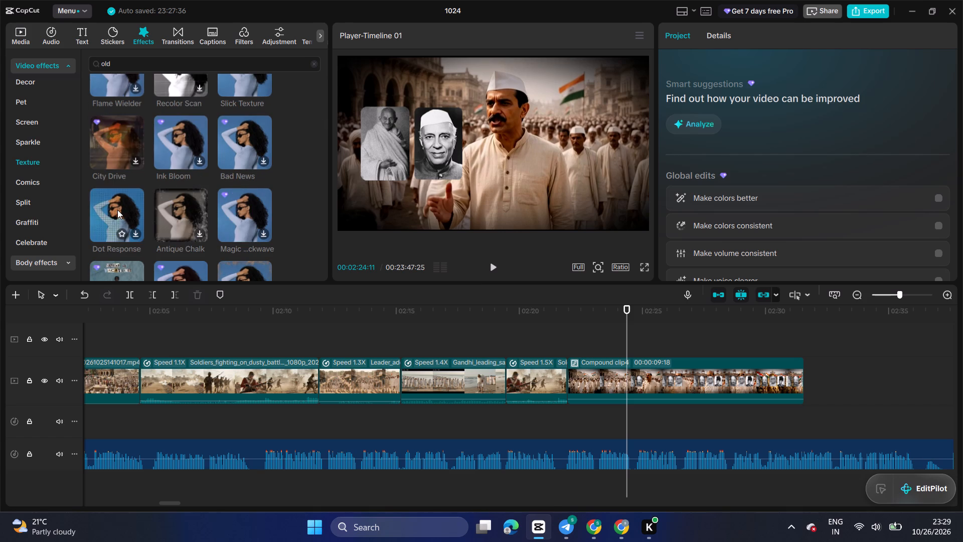
pyautogui.scroll(-2, 117, 212)
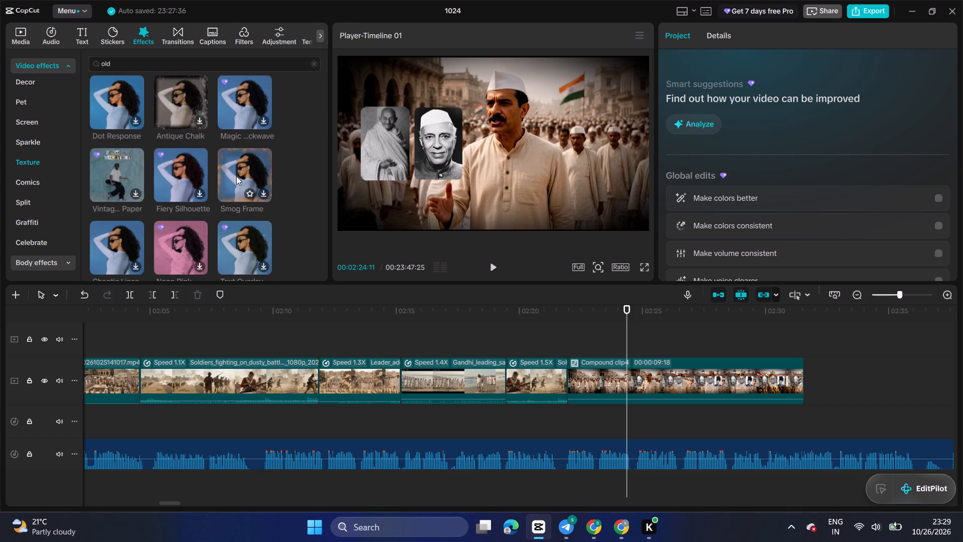
pyautogui.scroll(-1, 236, 176)
pyautogui.scroll(-1, 185, 245)
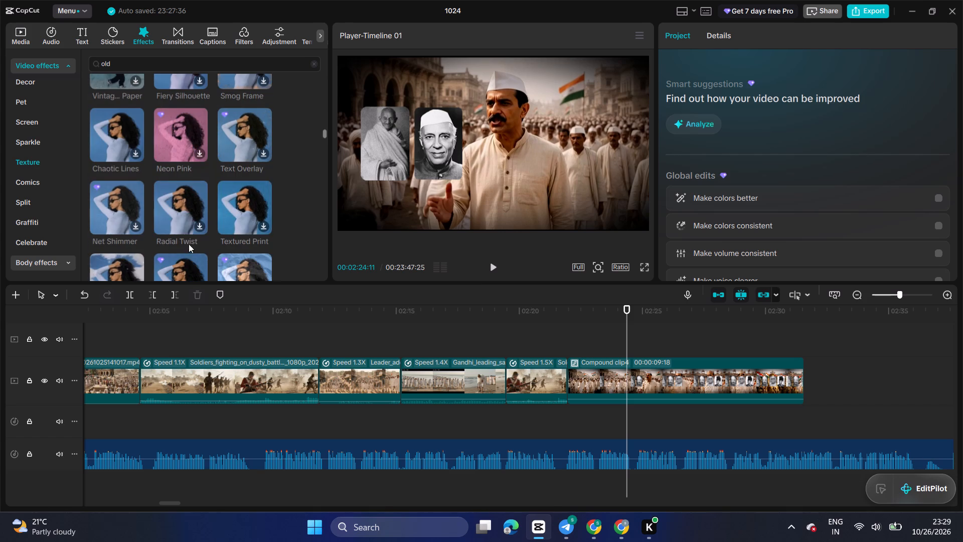
pyautogui.scroll(-2, 229, 204)
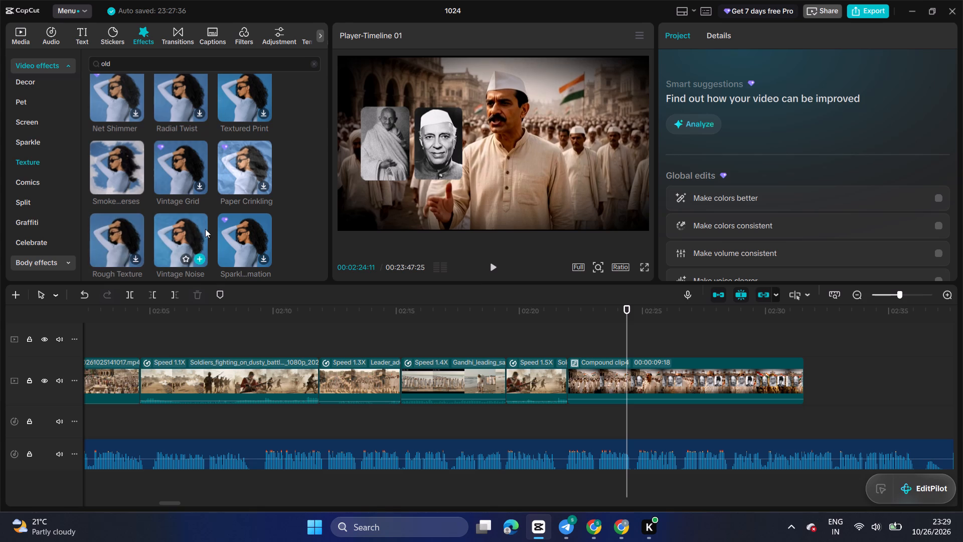
pyautogui.scroll(-3, 205, 229)
pyautogui.scroll(-1, 113, 199)
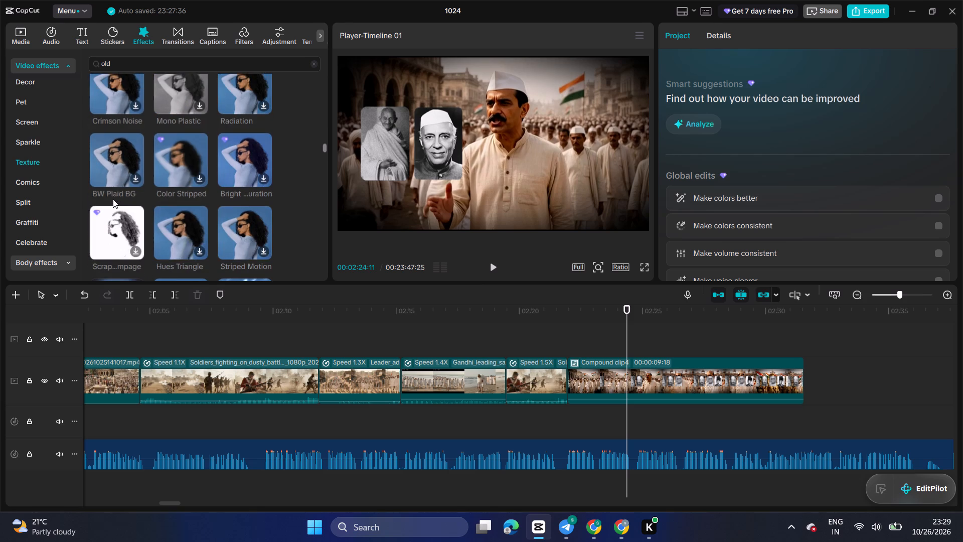
# Examine the further Texture effects, from Hues Triangle through Noisy Sketch, Polaroid Cut and Golden Veins to Slick Texture, for a suitable look.
pyautogui.scroll(-1, 145, 204)
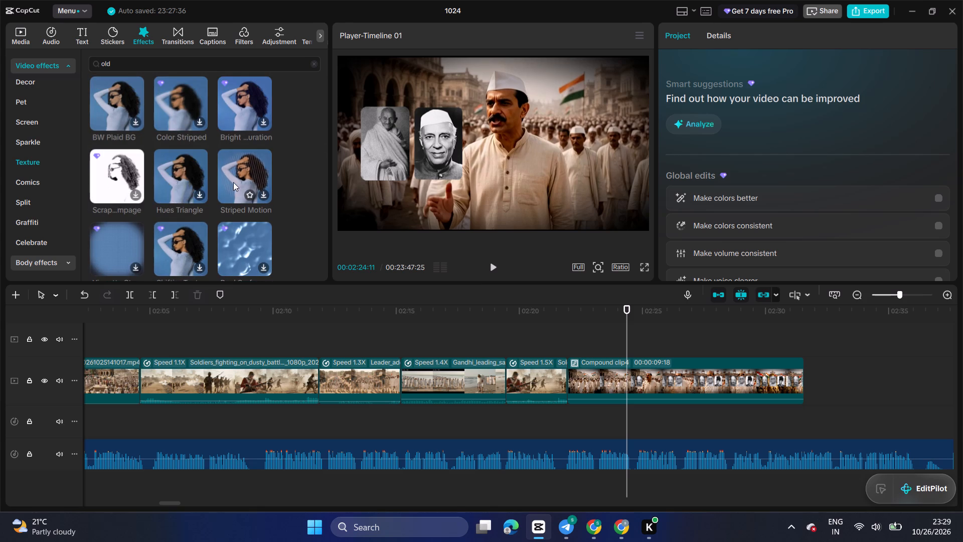
pyautogui.scroll(-1, 130, 240)
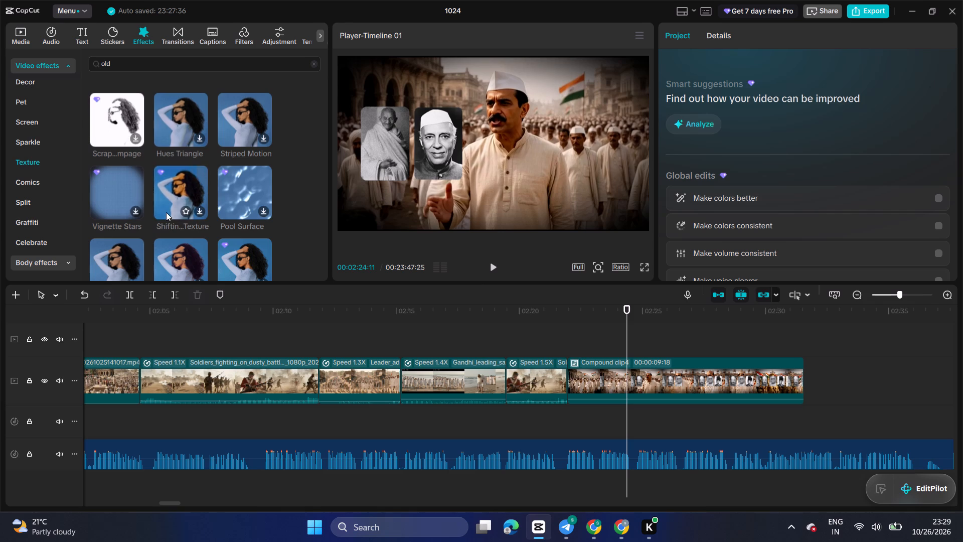
pyautogui.scroll(-1, 170, 213)
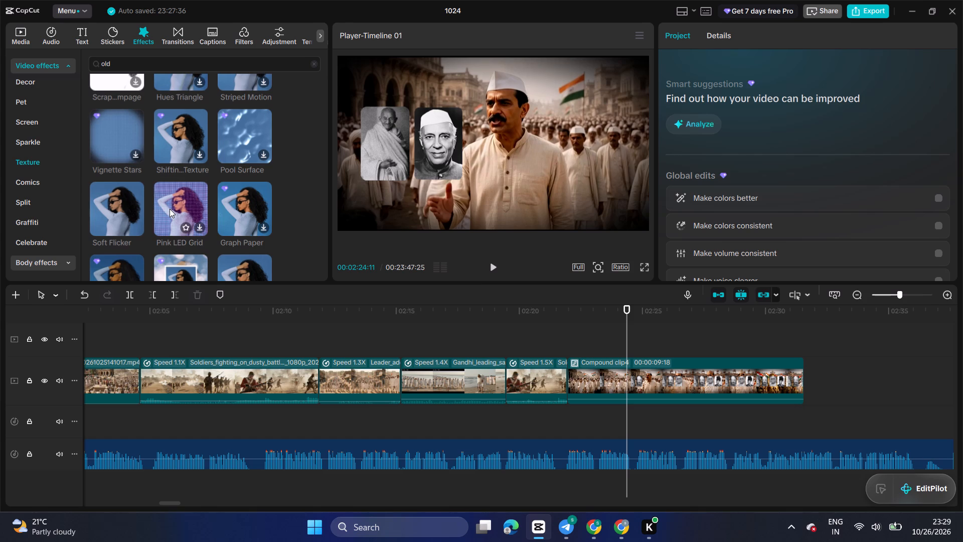
pyautogui.scroll(-3, 173, 125)
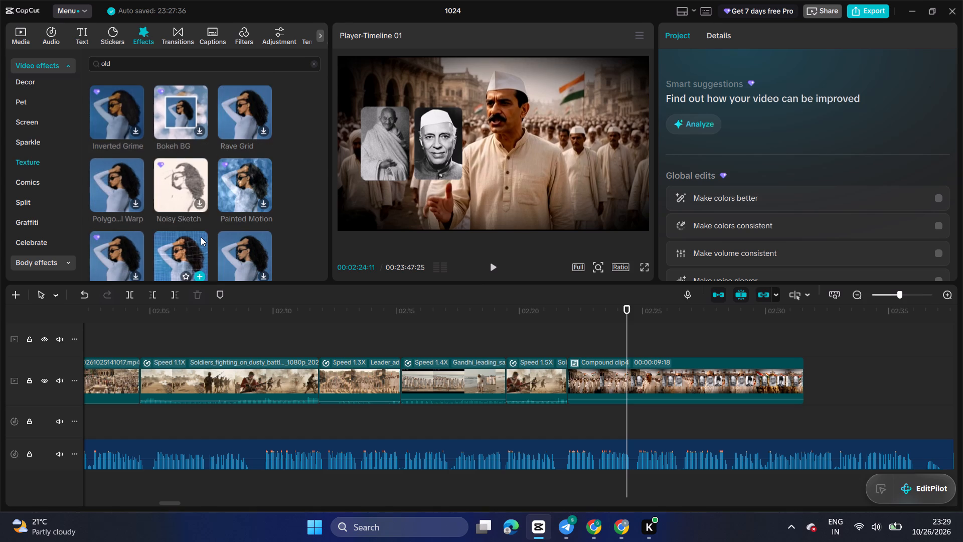
pyautogui.scroll(-1, 201, 237)
pyautogui.scroll(-1, 227, 177)
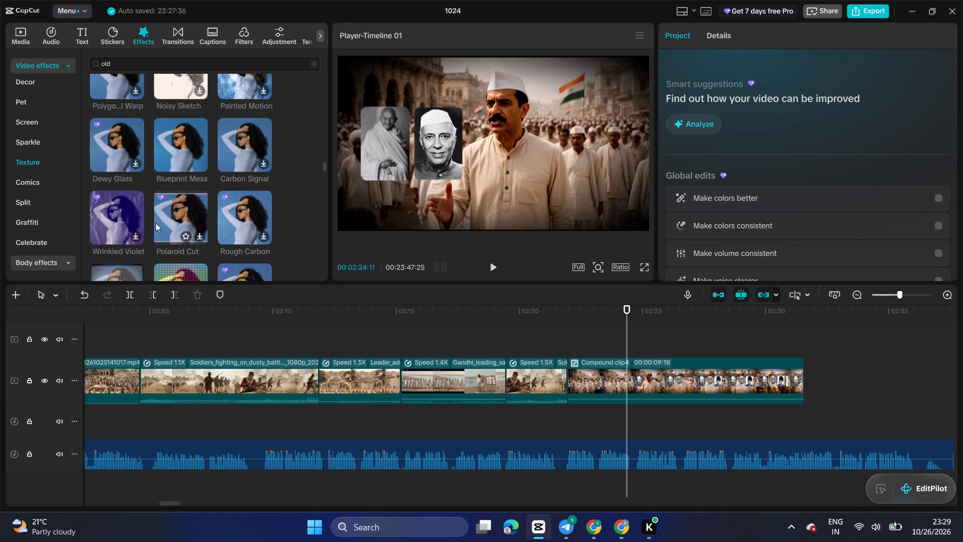
pyautogui.scroll(-1, 151, 214)
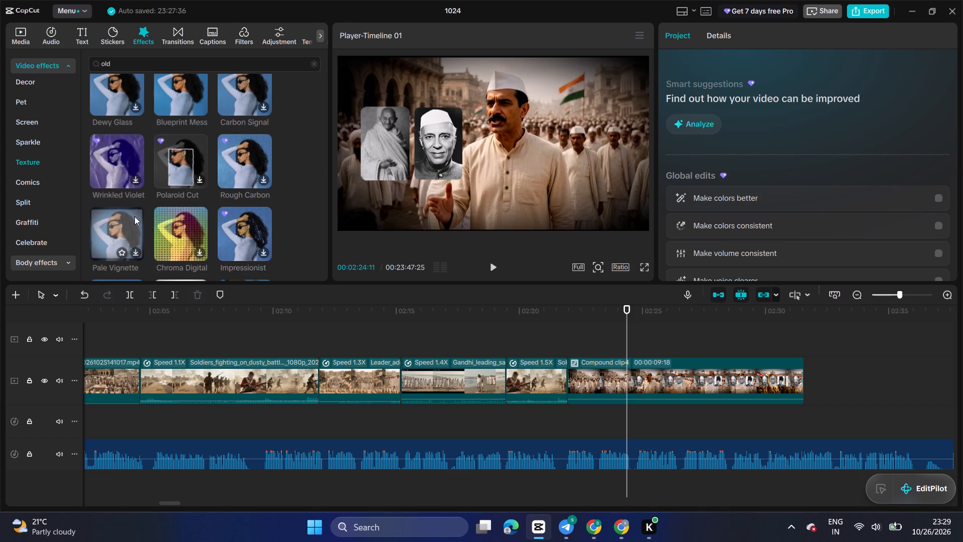
pyautogui.scroll(-1, 247, 235)
pyautogui.scroll(-1, 196, 235)
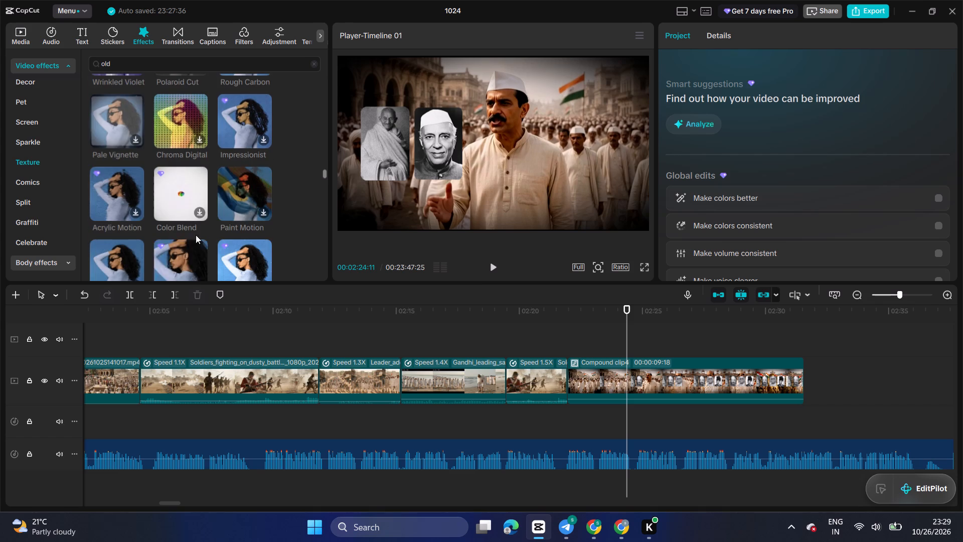
pyautogui.scroll(-1, 137, 247)
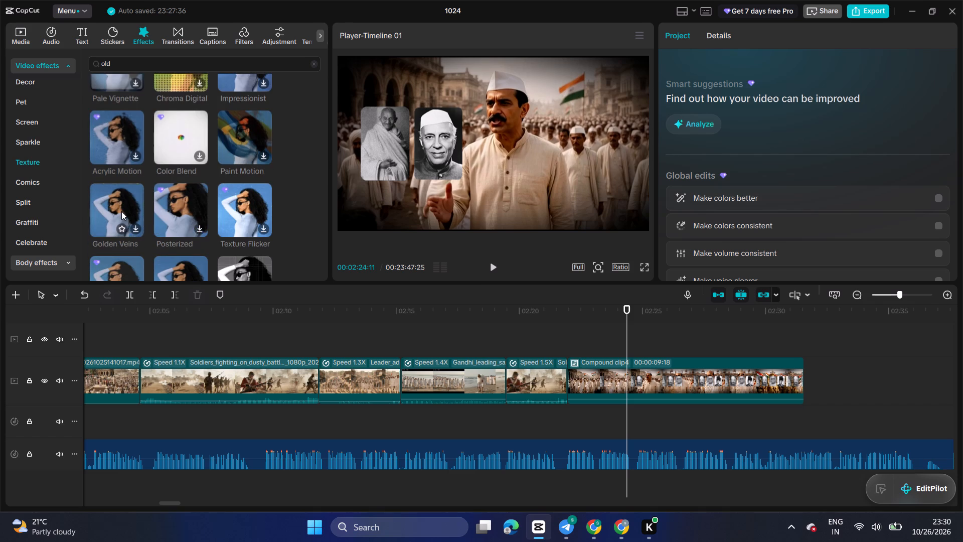
pyautogui.scroll(-1, 121, 211)
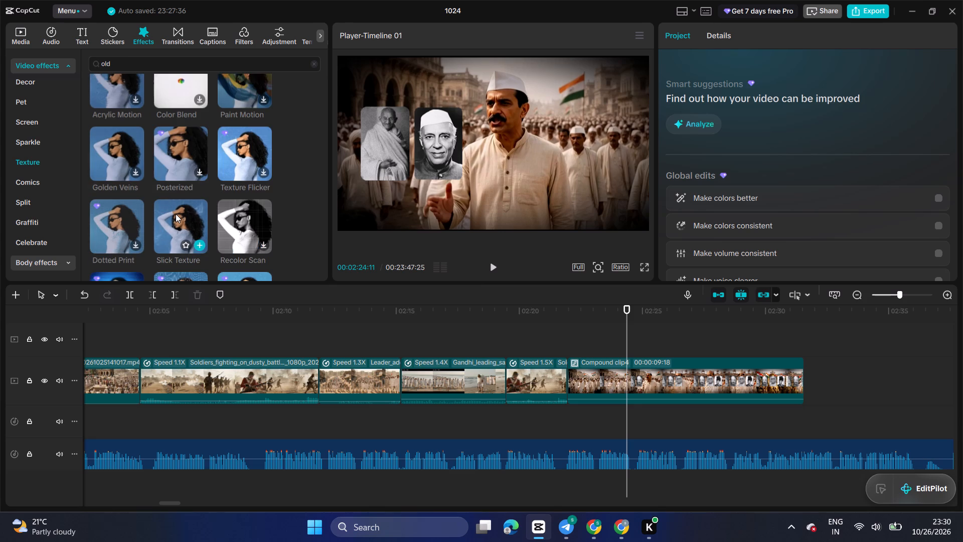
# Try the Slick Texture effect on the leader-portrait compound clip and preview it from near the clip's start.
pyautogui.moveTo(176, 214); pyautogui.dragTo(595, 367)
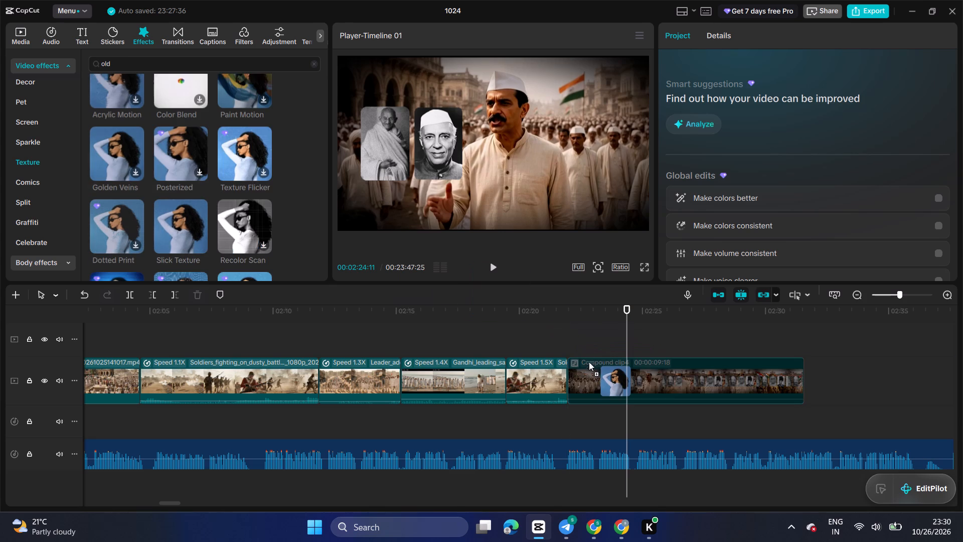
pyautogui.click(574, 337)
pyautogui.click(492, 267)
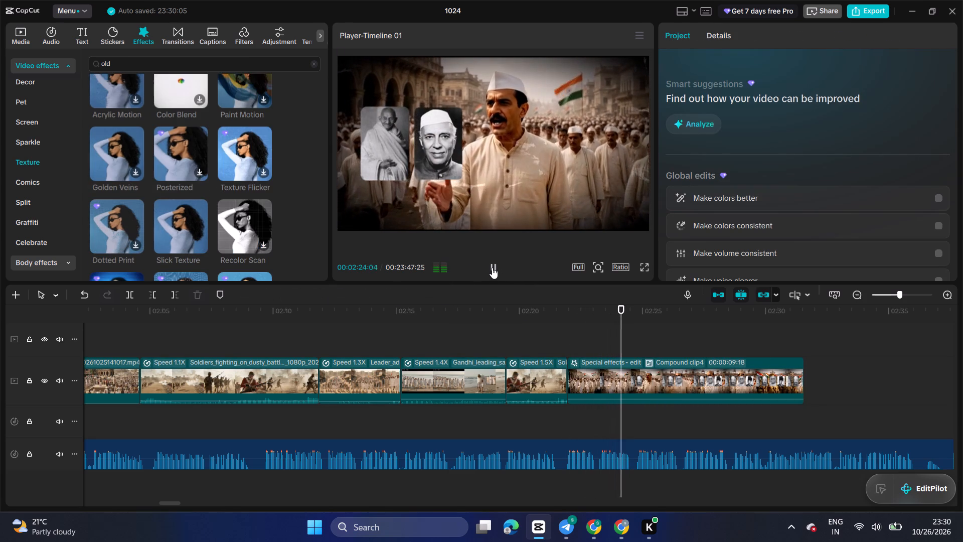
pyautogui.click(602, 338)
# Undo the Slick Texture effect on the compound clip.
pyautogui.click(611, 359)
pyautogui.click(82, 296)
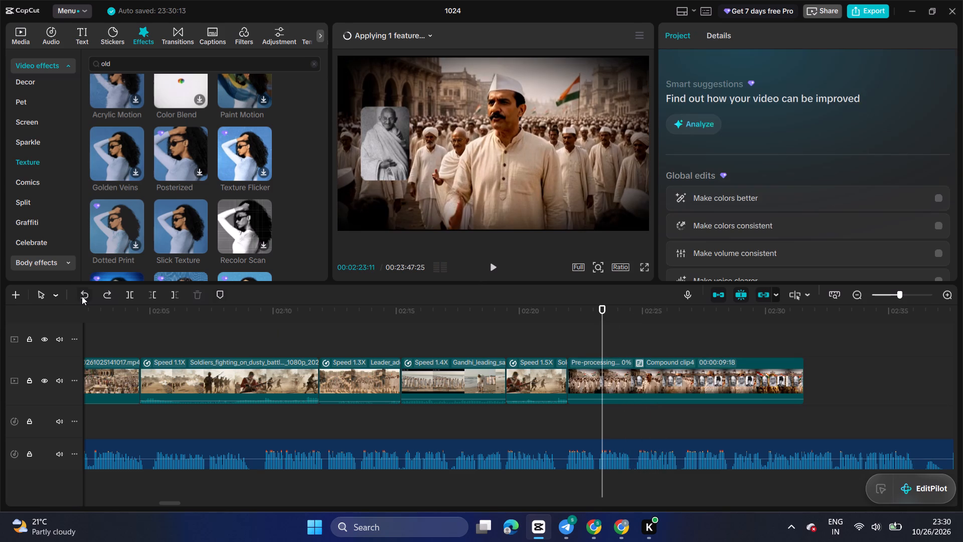
# Examine the Screen video effects, from Old Display through Screen Noise, Horror Game and Red Codes to Identity Card, for a suitable look.
pyautogui.scroll(6, 150, 178)
pyautogui.scroll(-1, 59, 188)
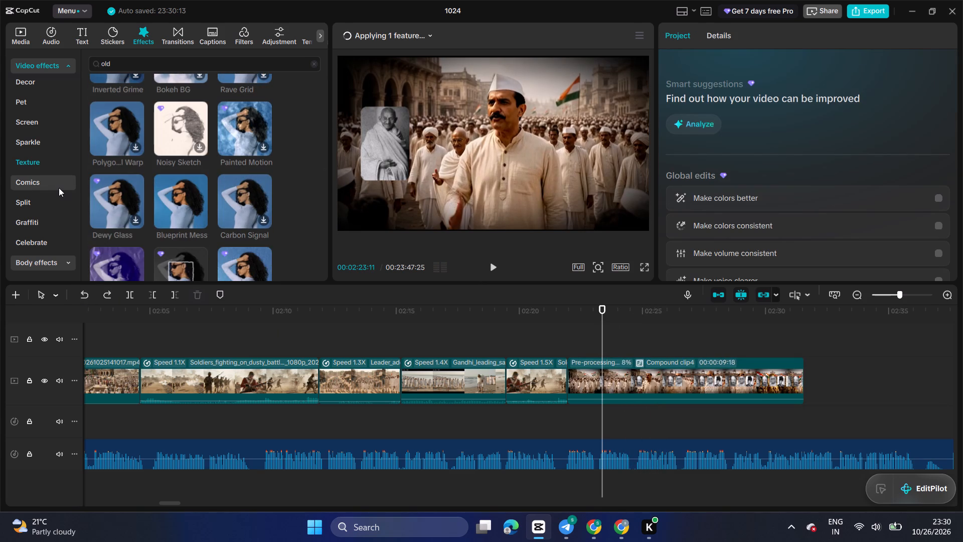
pyautogui.scroll(-2, 59, 188)
pyautogui.click(27, 115)
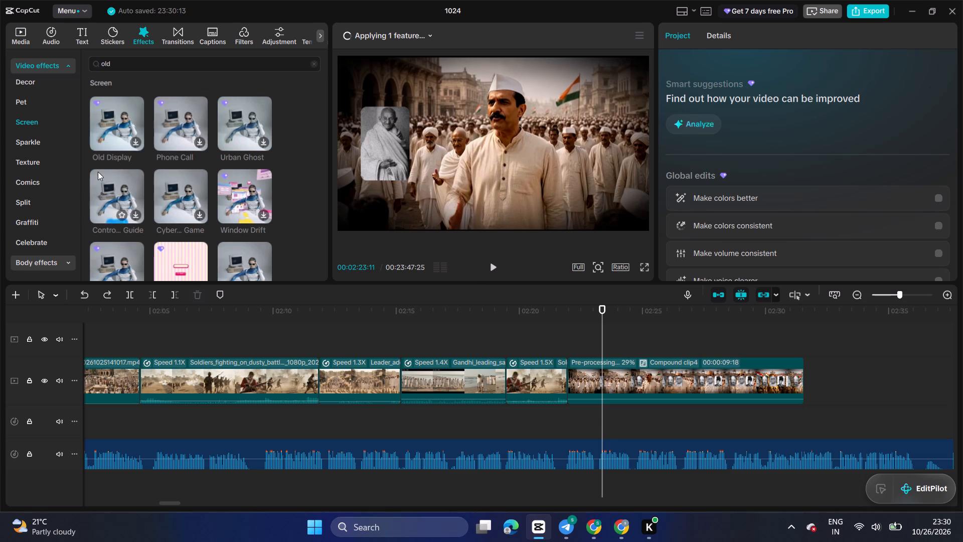
pyautogui.scroll(-2, 229, 193)
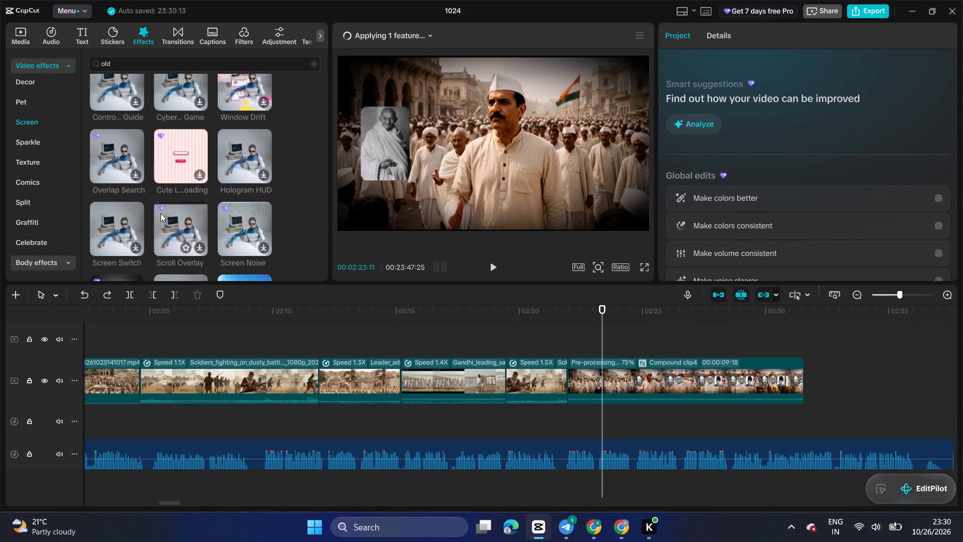
pyautogui.scroll(-1, 160, 213)
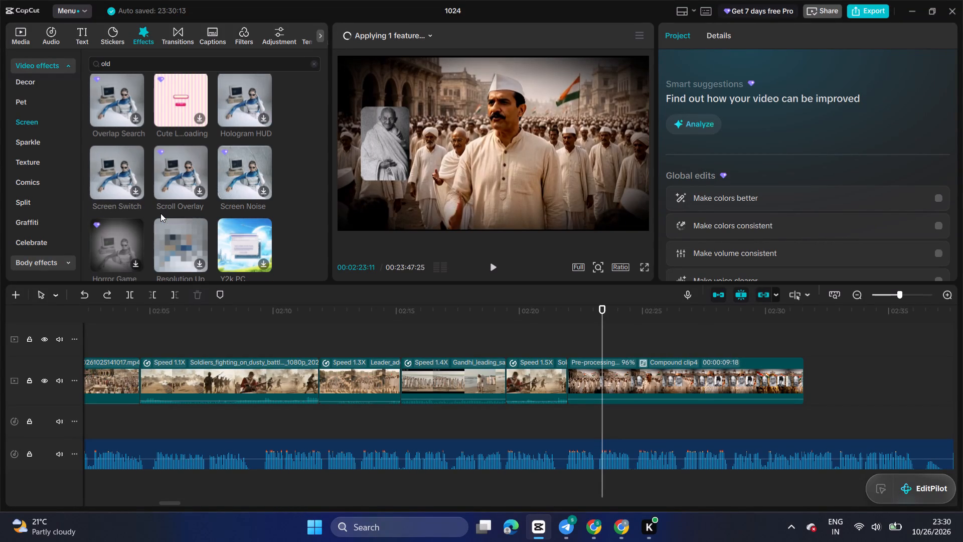
pyautogui.scroll(-2, 162, 209)
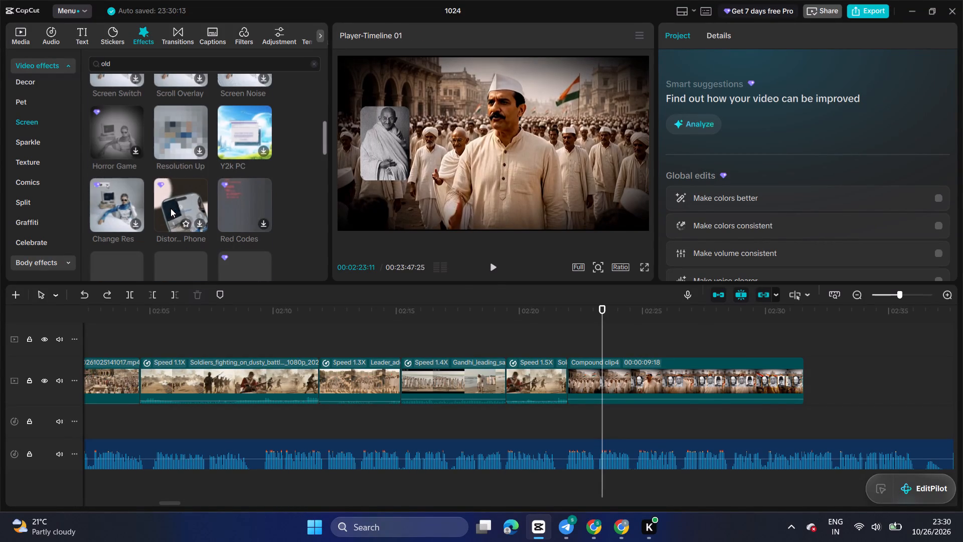
pyautogui.scroll(-1, 171, 208)
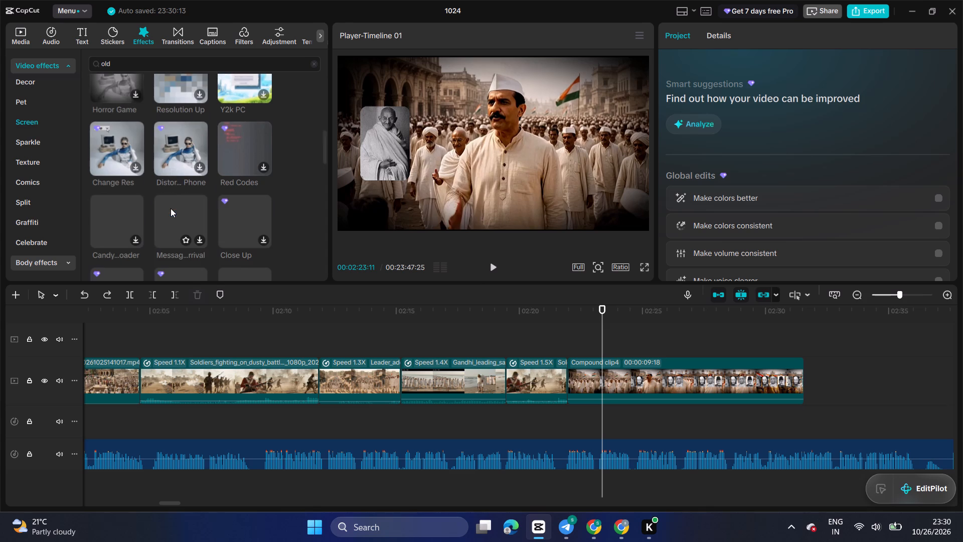
pyautogui.scroll(-1, 181, 211)
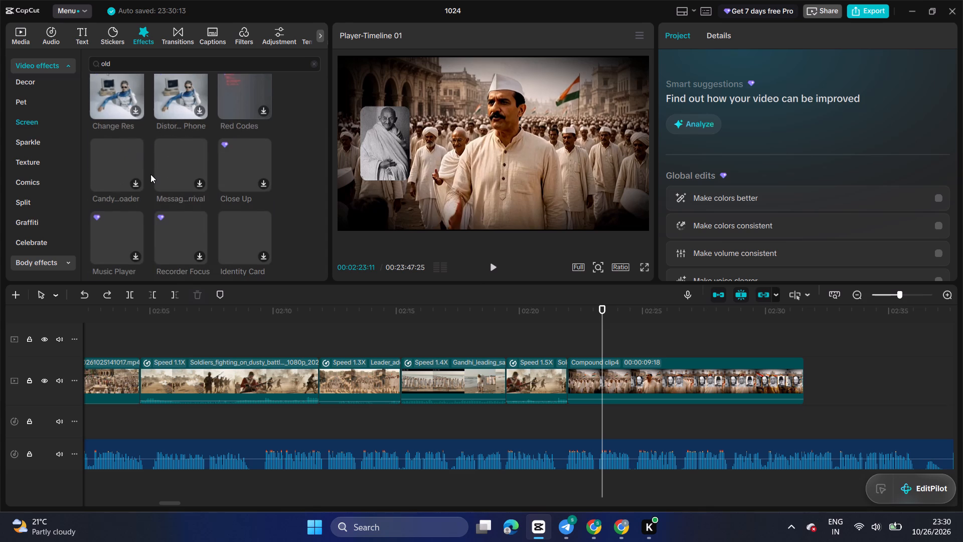
pyautogui.scroll(-1, 150, 174)
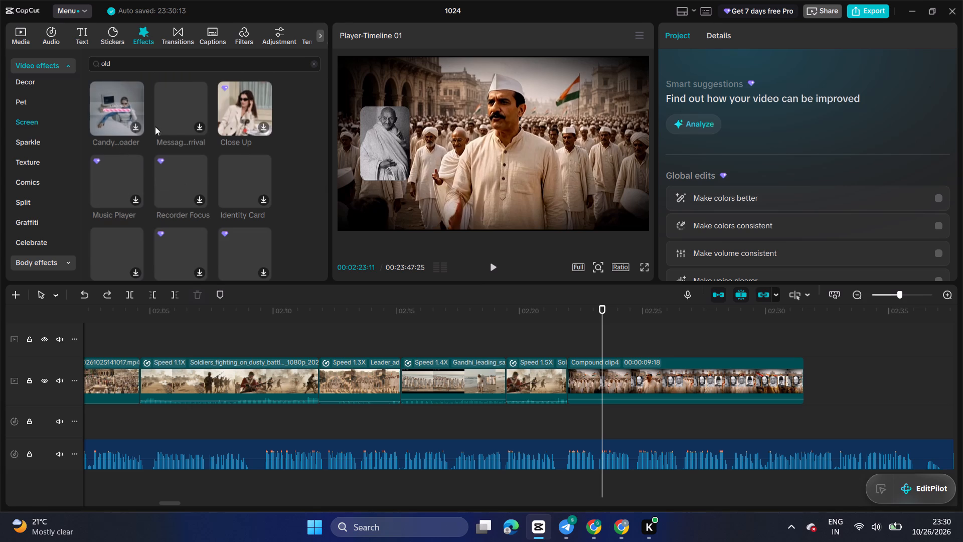
# Examine the Sparkle effects, from Neon Stardust through Floating Dust, Glitter Spray and Stark Grain to Golden Burst, for a suitable look.
pyautogui.moveTo(61, 143); pyautogui.dragTo(72, 145)
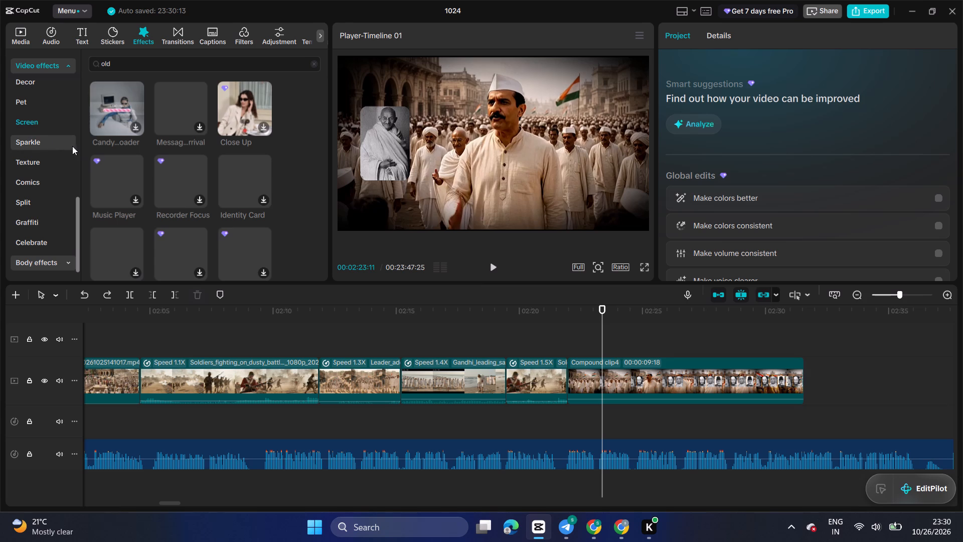
pyautogui.click(56, 138)
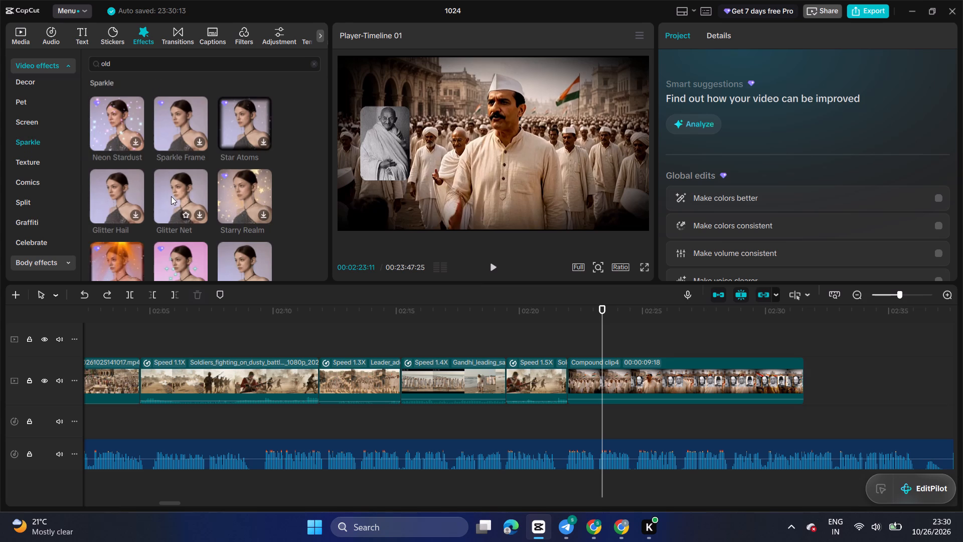
pyautogui.scroll(-1, 171, 196)
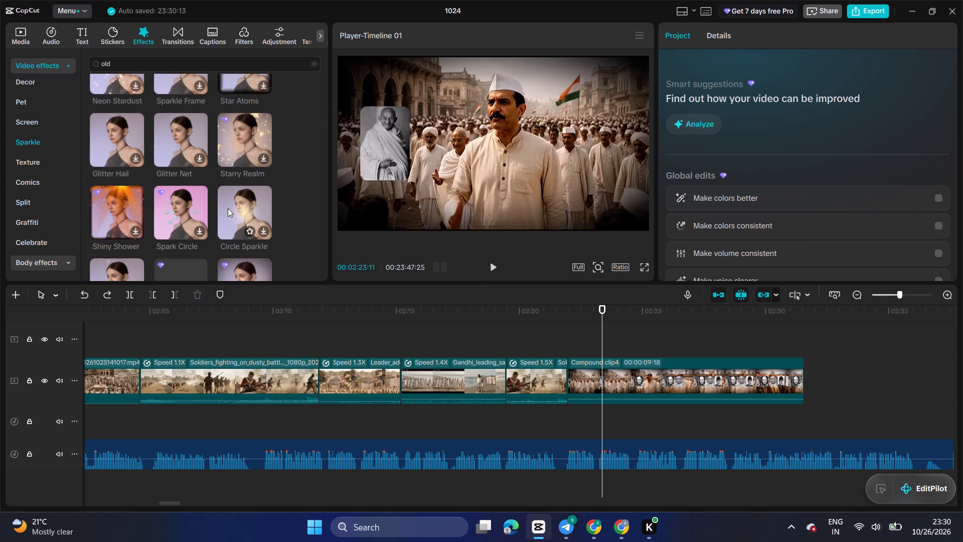
pyautogui.scroll(-2, 227, 211)
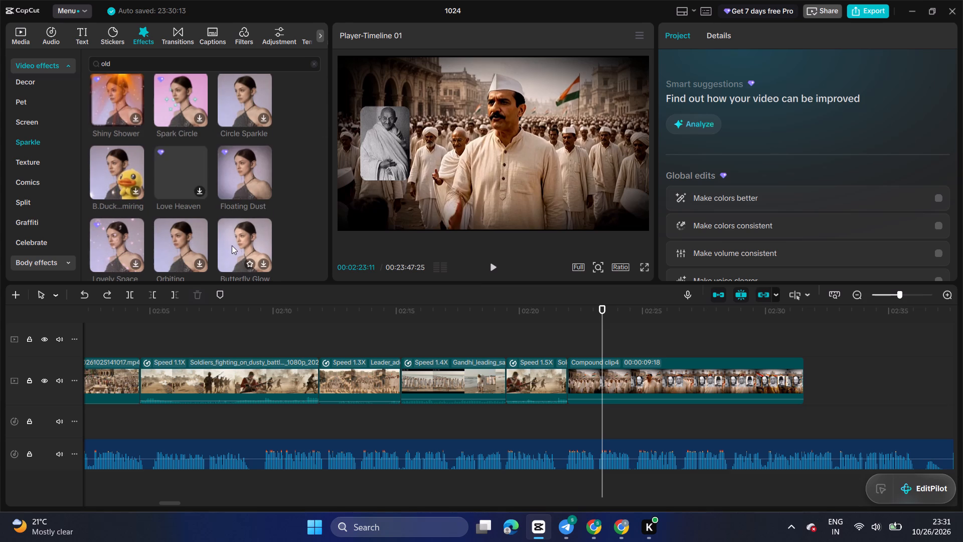
pyautogui.scroll(-2, 232, 245)
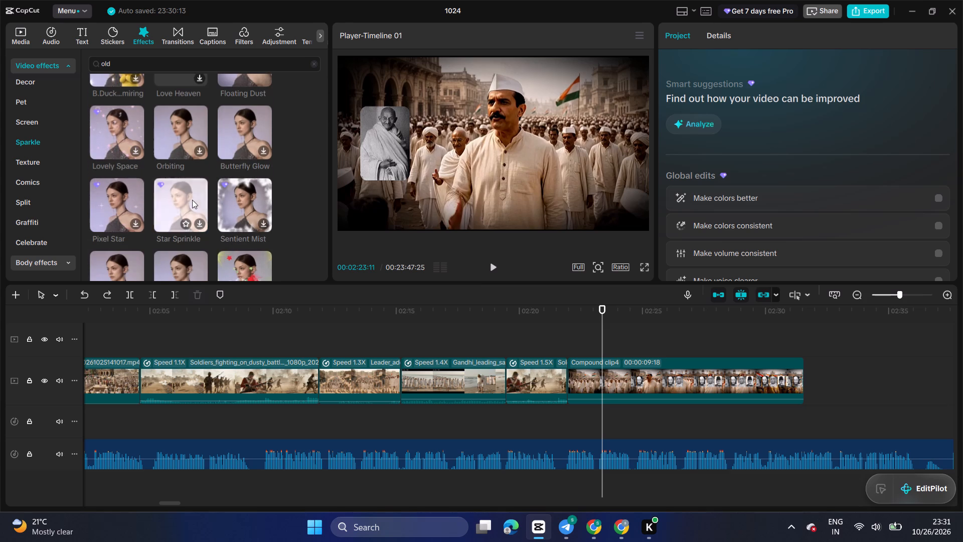
pyautogui.scroll(-1, 192, 200)
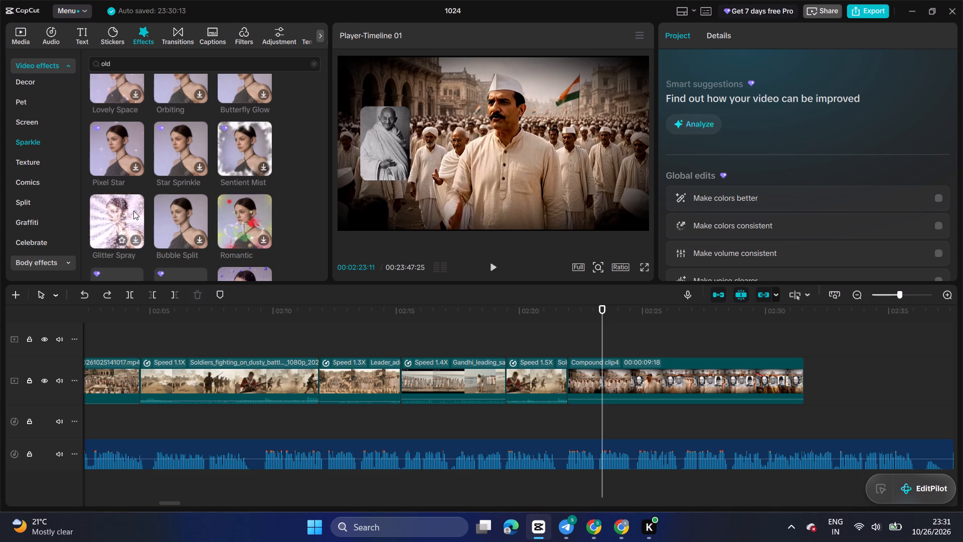
pyautogui.scroll(-3, 133, 211)
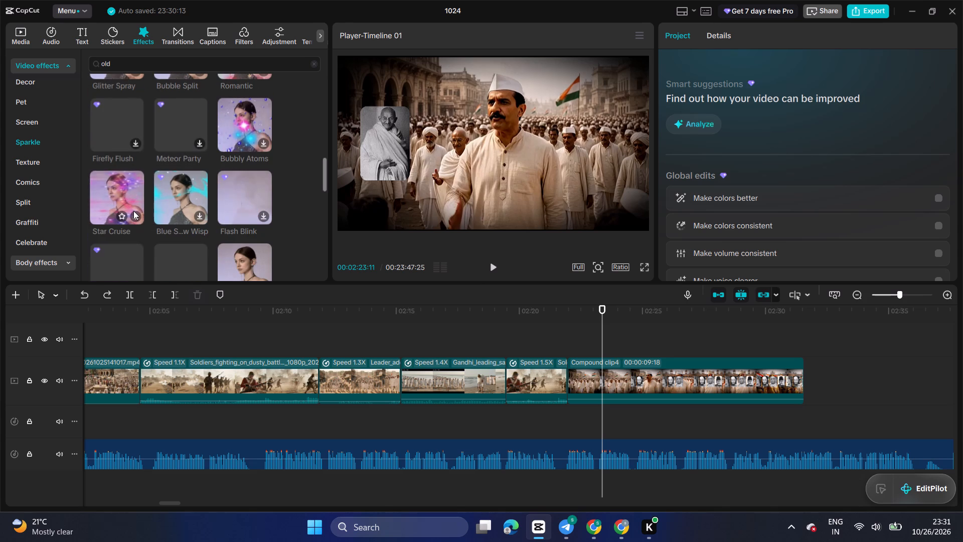
pyautogui.scroll(-1, 141, 192)
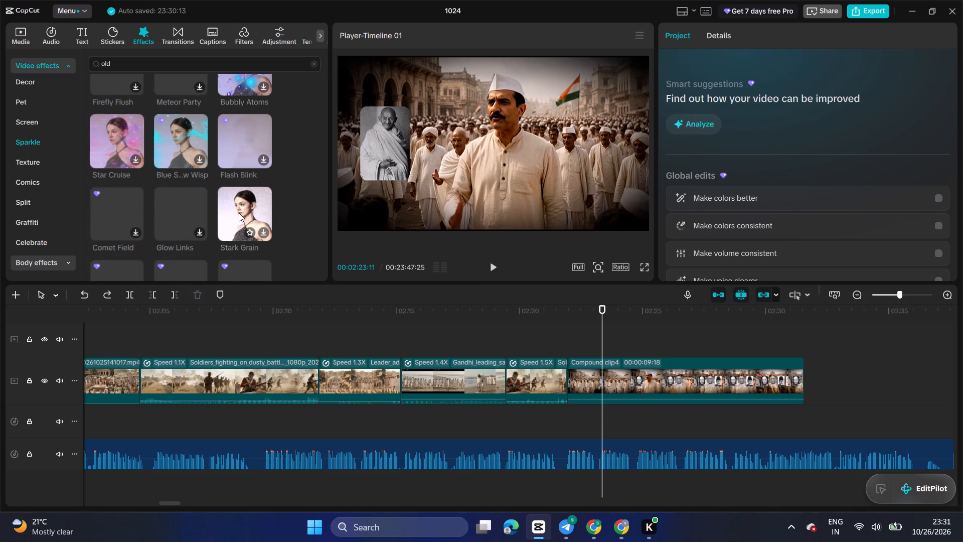
pyautogui.scroll(-1, 239, 213)
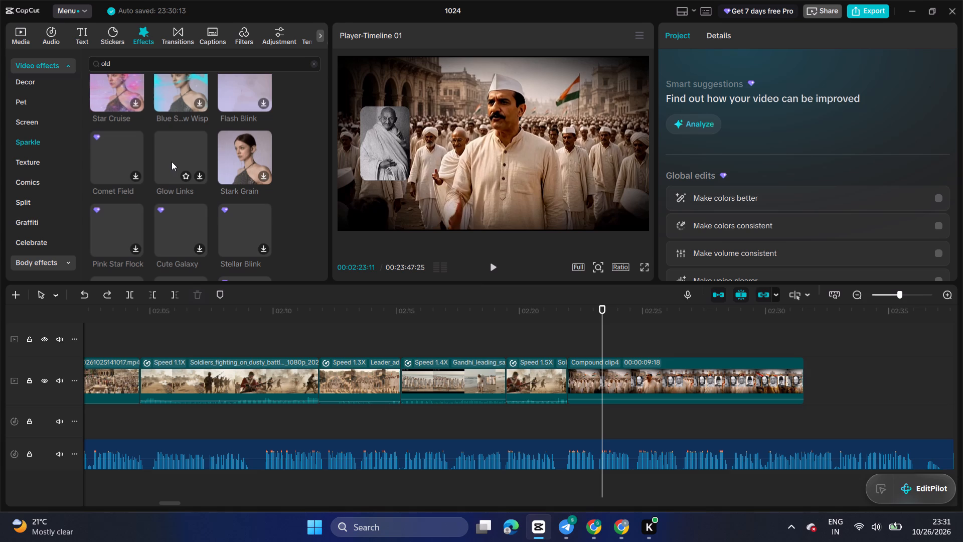
pyautogui.scroll(-2, 172, 162)
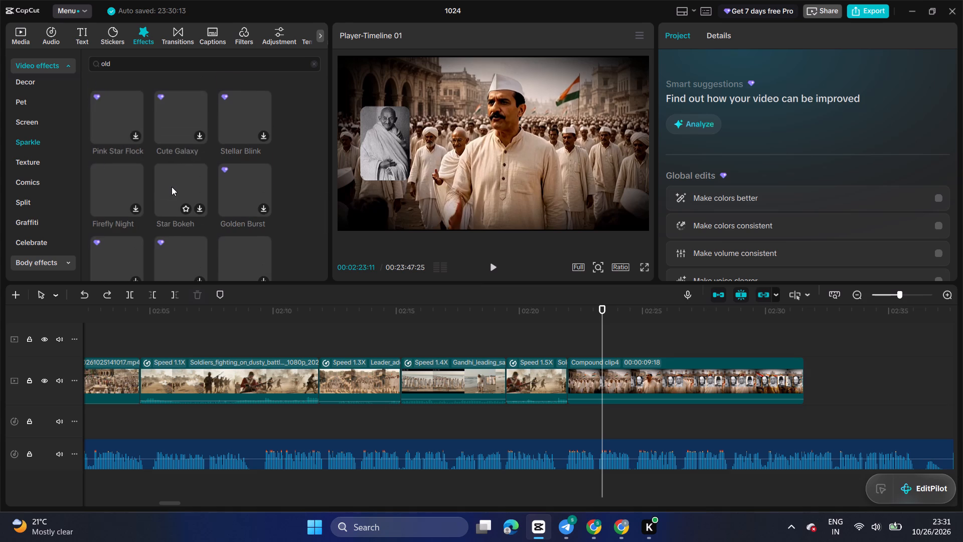
# Examine the further Sparkle effects, from Star Particle through Bokeh Drift, Gold Particles and Flying Dust to Star Shards, for a suitable look.
pyautogui.scroll(-1, 172, 187)
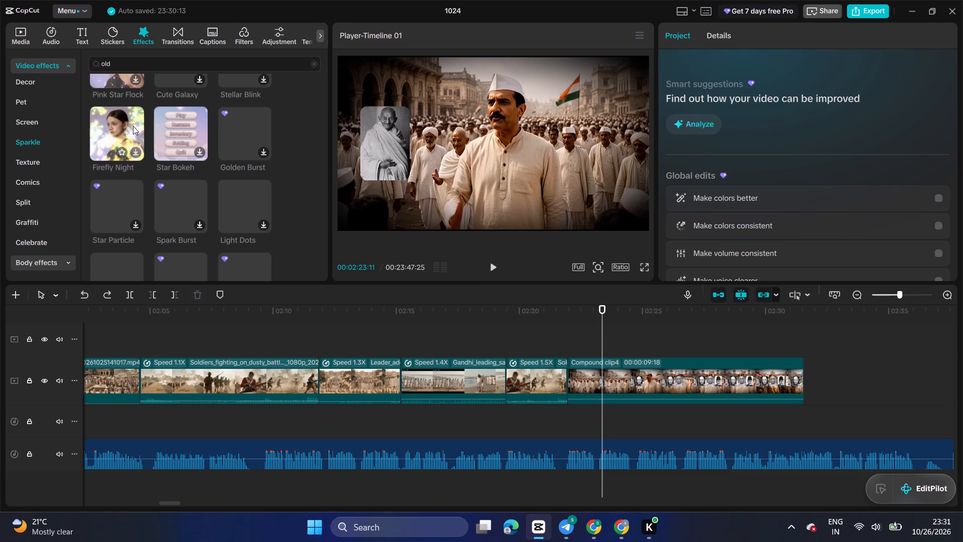
pyautogui.scroll(-1, 133, 126)
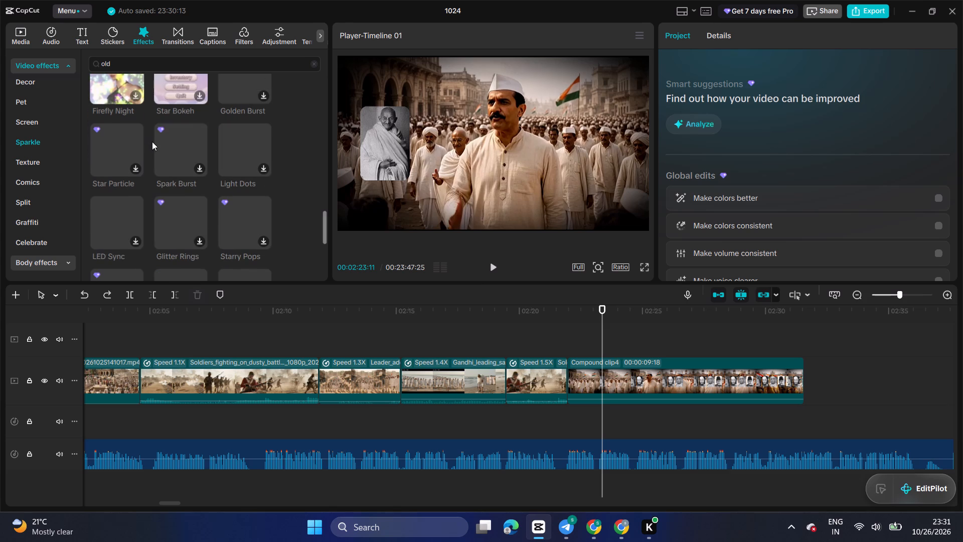
pyautogui.scroll(1, 152, 142)
pyautogui.scroll(-2, 152, 142)
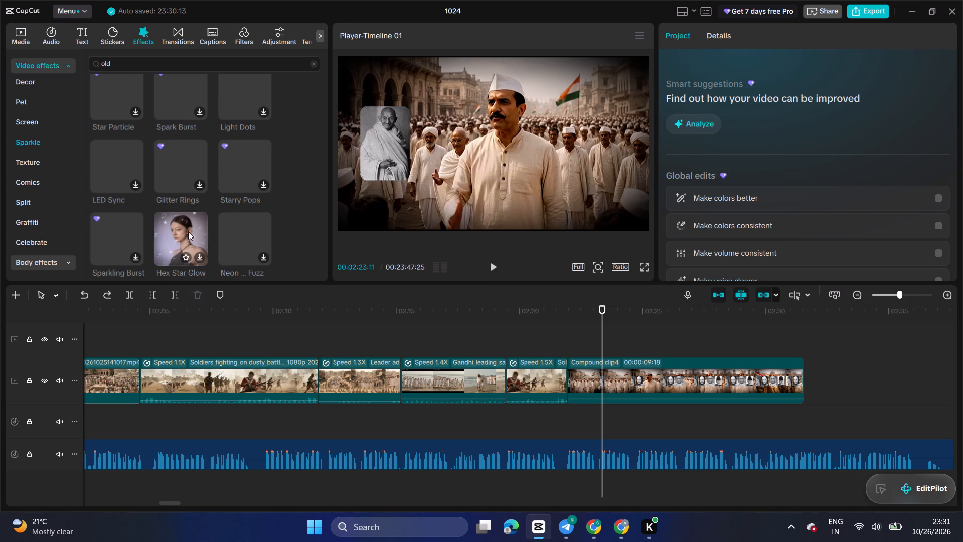
pyautogui.scroll(-1, 127, 179)
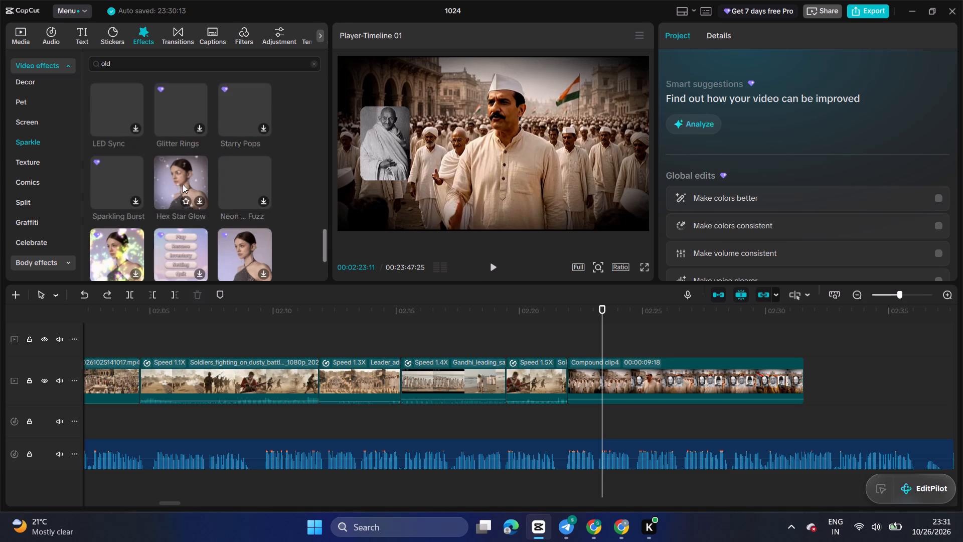
pyautogui.scroll(-2, 184, 184)
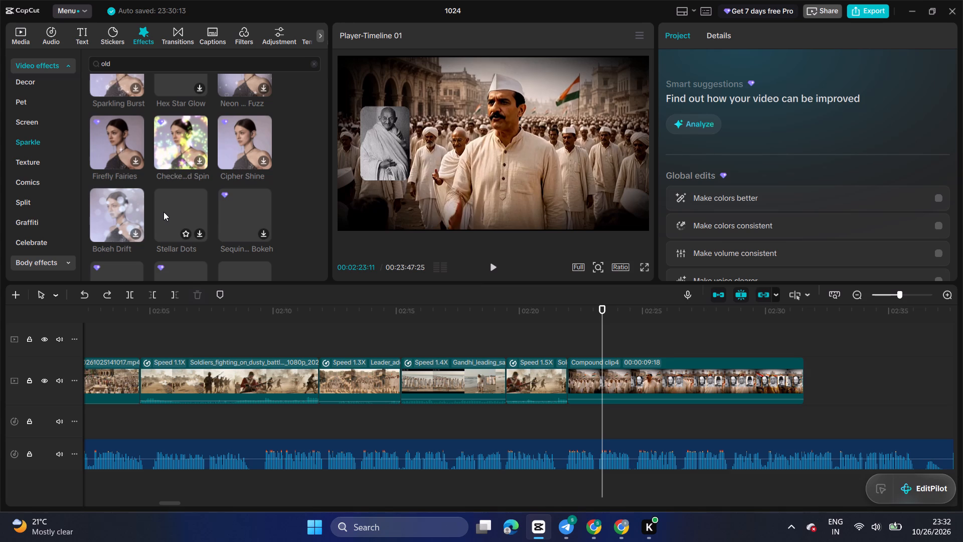
pyautogui.scroll(-2, 164, 212)
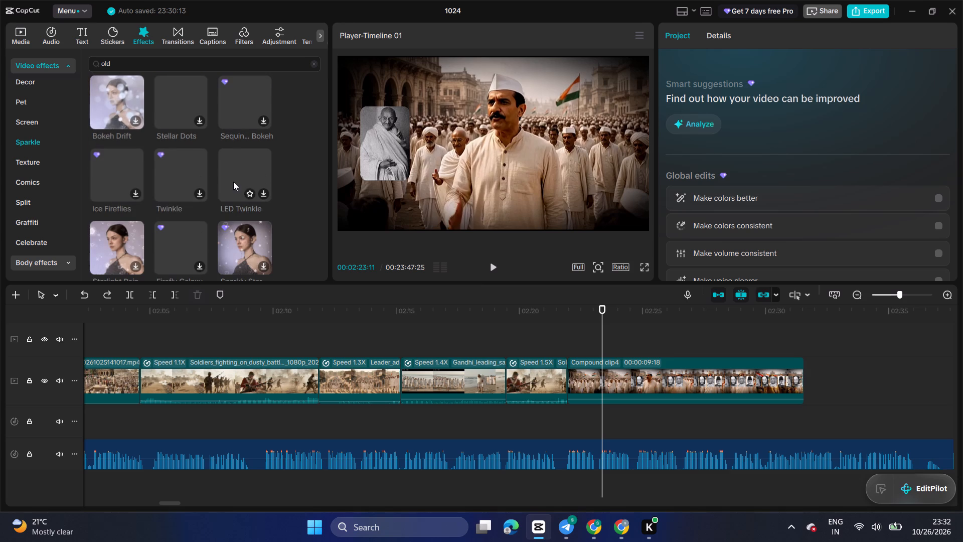
pyautogui.scroll(-1, 233, 182)
pyautogui.scroll(-1, 183, 219)
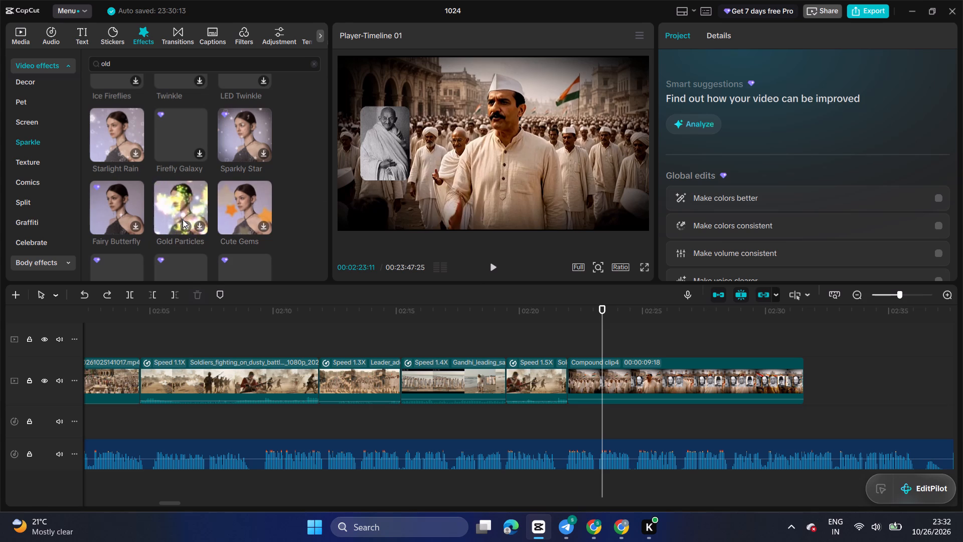
pyautogui.scroll(-2, 183, 219)
pyautogui.scroll(-1, 113, 243)
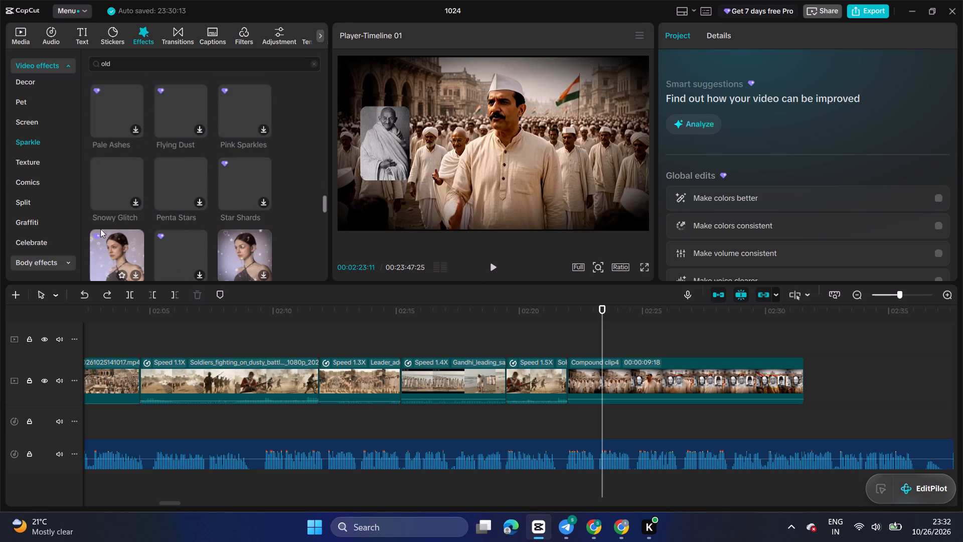
# Re-examine the Screen effects from Old Display through Resolution Up, Close Up and Recorder Focus to Music Player 26 for a suitable look.
pyautogui.click(68, 128)
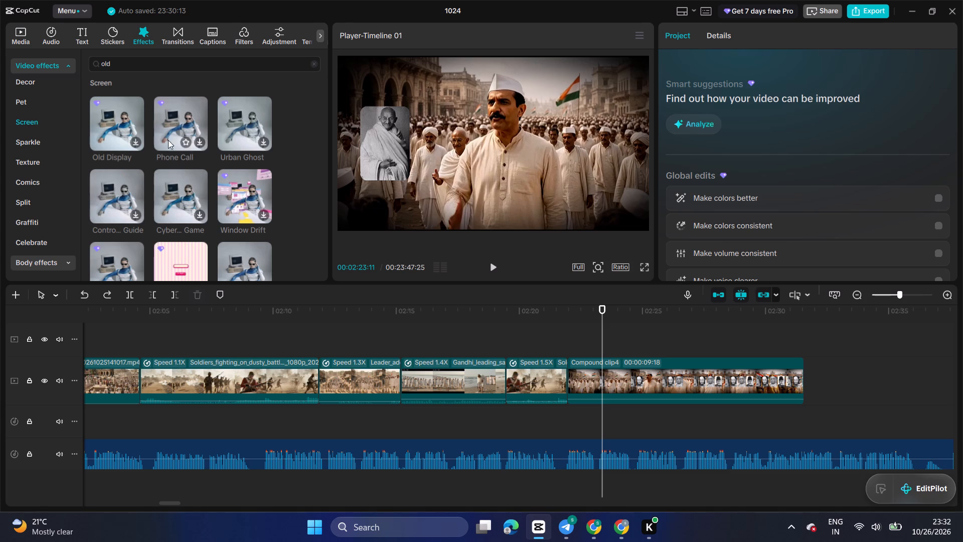
pyautogui.scroll(-1, 244, 184)
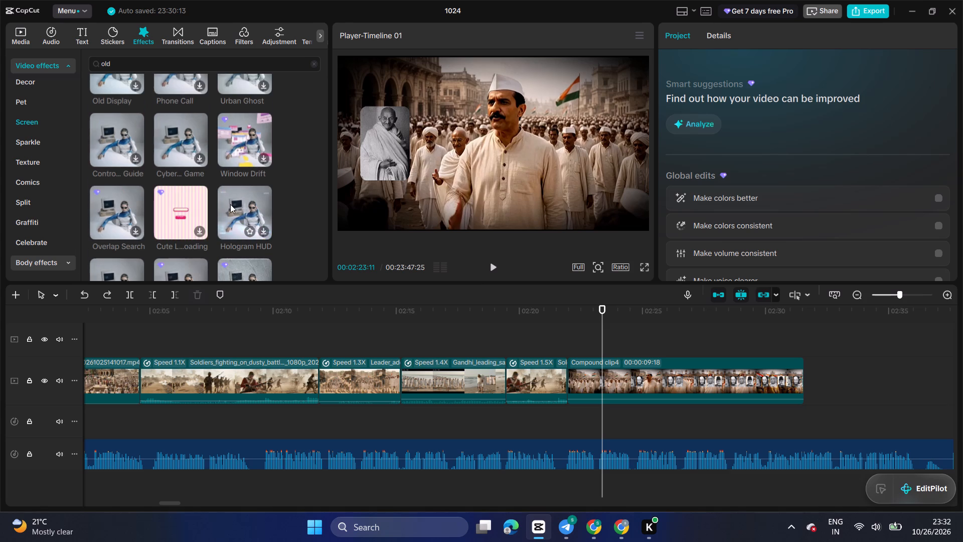
pyautogui.scroll(-1, 230, 204)
pyautogui.scroll(-1, 183, 217)
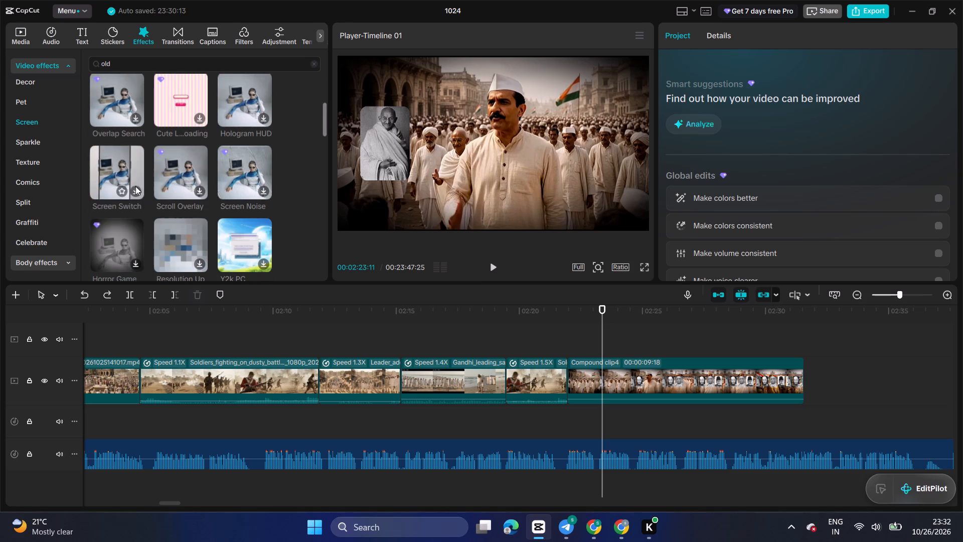
pyautogui.scroll(-3, 160, 214)
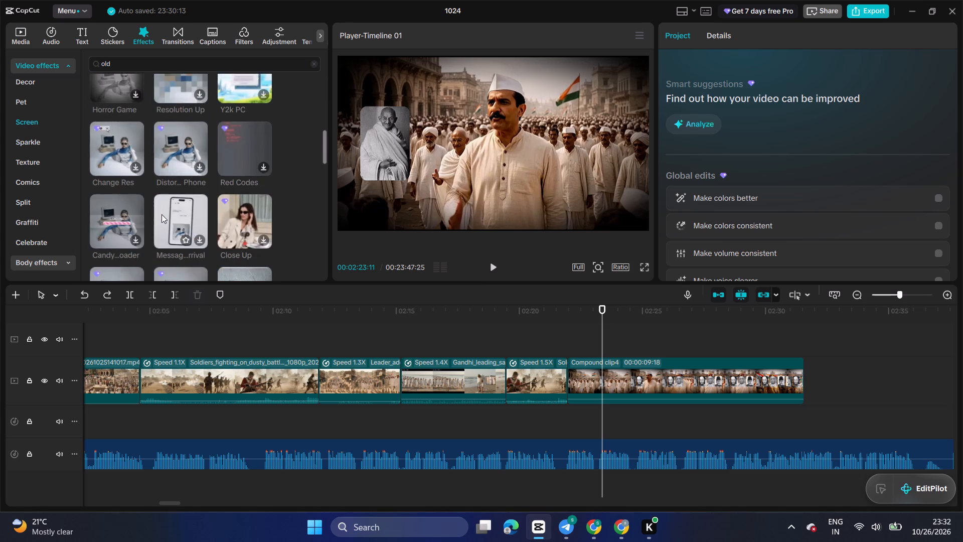
pyautogui.scroll(-1, 162, 214)
pyautogui.scroll(-1, 128, 166)
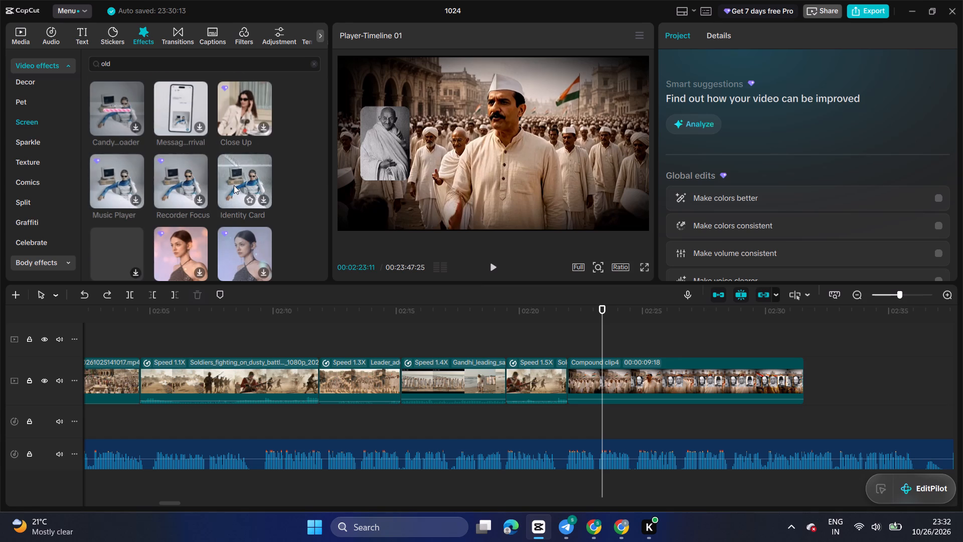
pyautogui.scroll(-1, 234, 185)
# Examine the Trending video effects from Floating Dust to Phantom Dollar, and preview Dynamic Noise on the portrait sequence.
pyautogui.scroll(6, 43, 140)
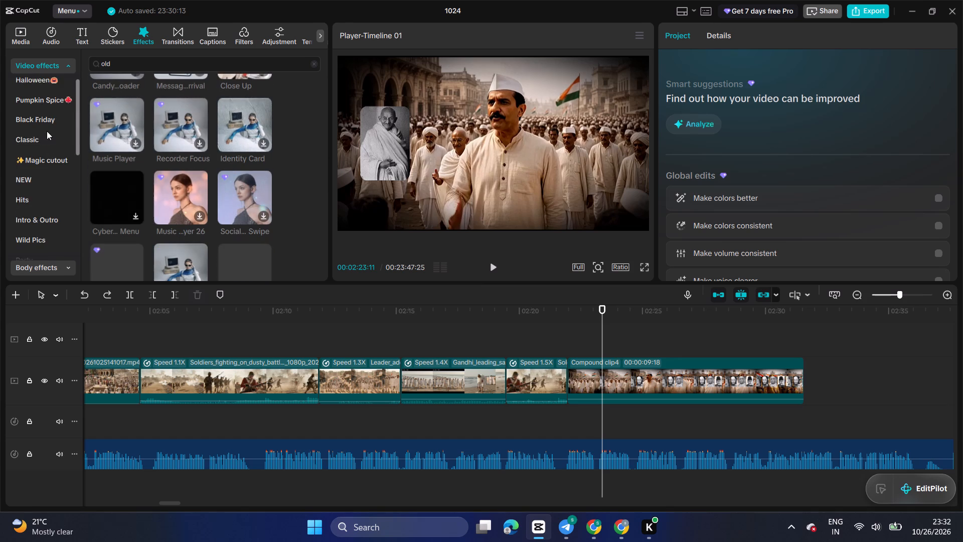
pyautogui.scroll(4, 47, 131)
pyautogui.click(55, 106)
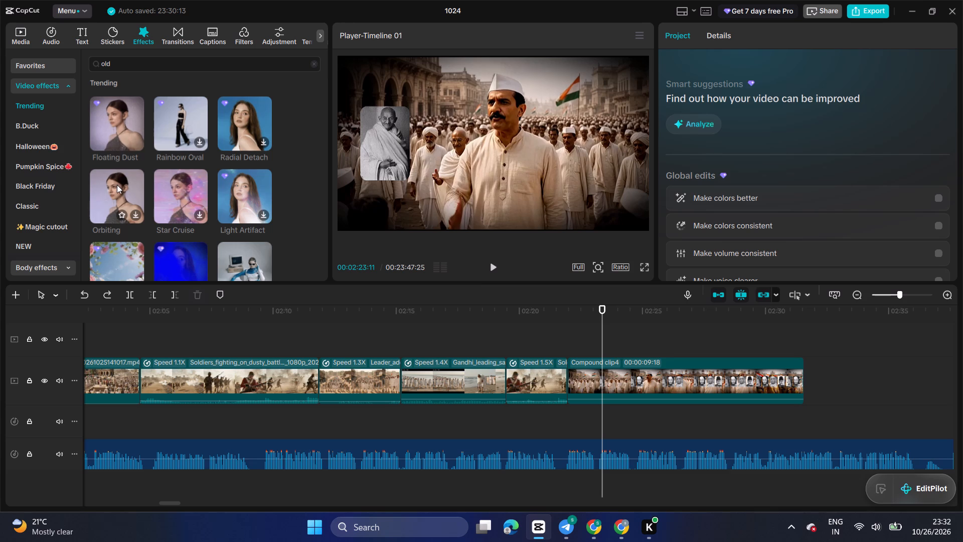
pyautogui.scroll(-1, 245, 199)
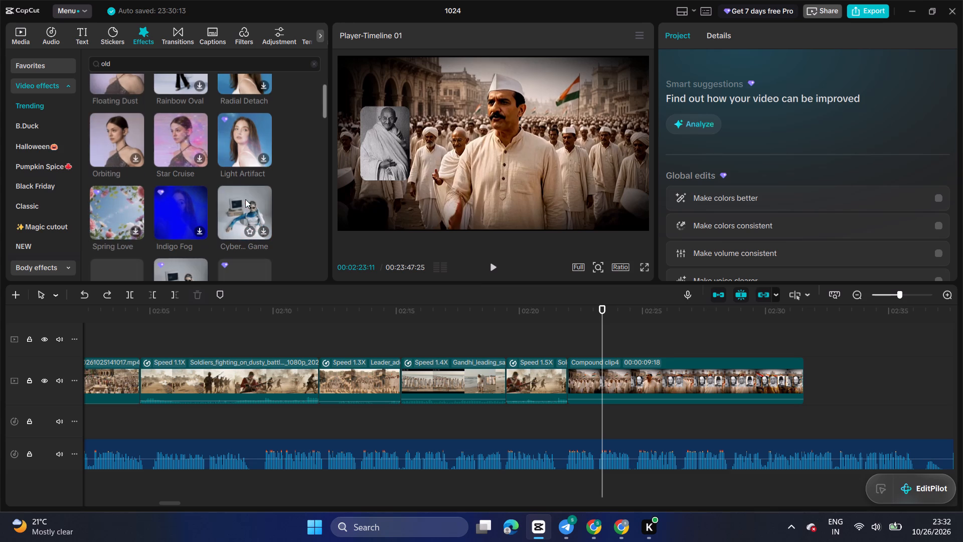
pyautogui.scroll(-1, 234, 216)
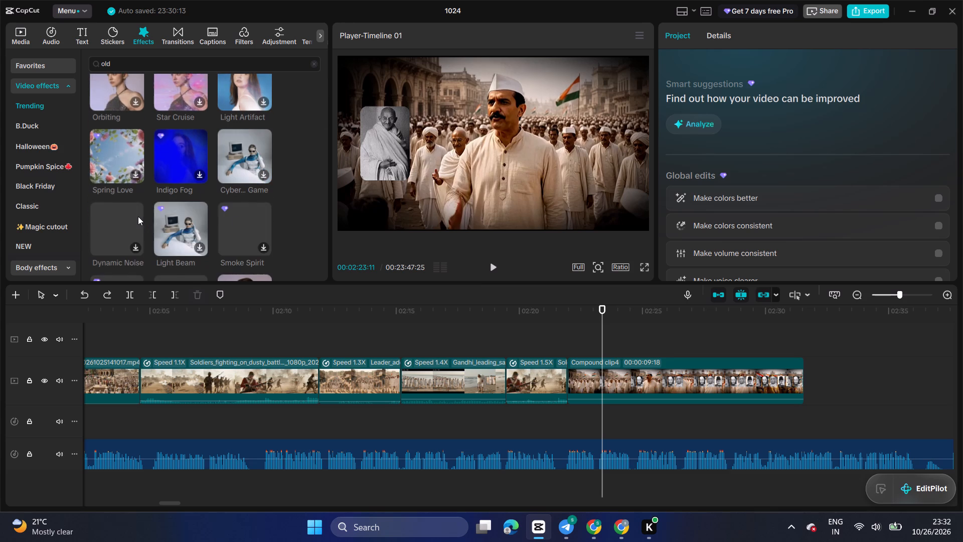
pyautogui.scroll(-1, 137, 216)
pyautogui.click(123, 183)
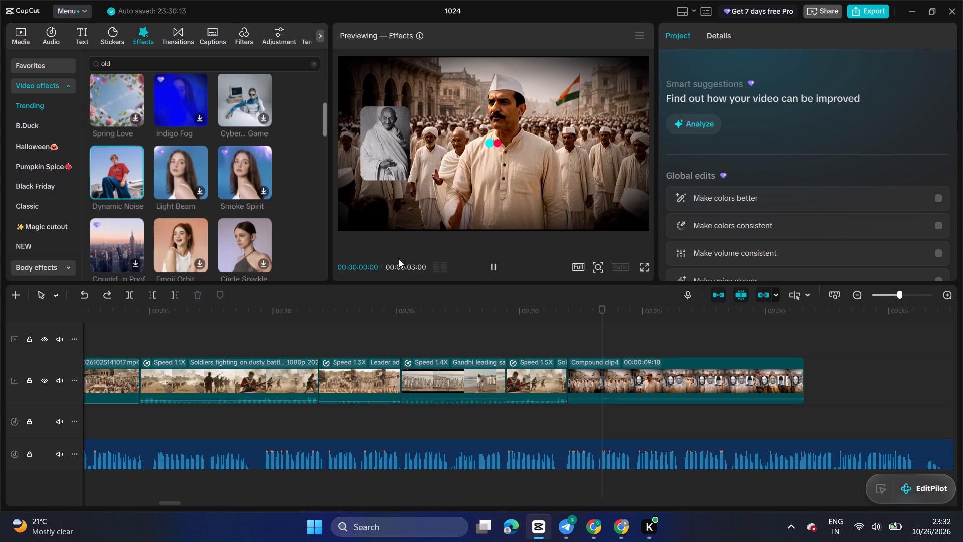
pyautogui.click(563, 321)
pyautogui.click(563, 321)
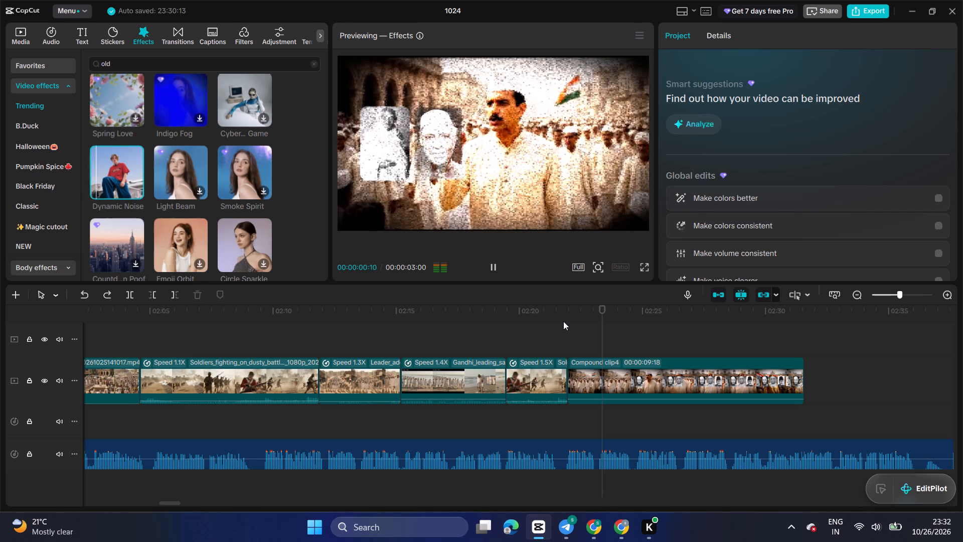
pyautogui.click(599, 329)
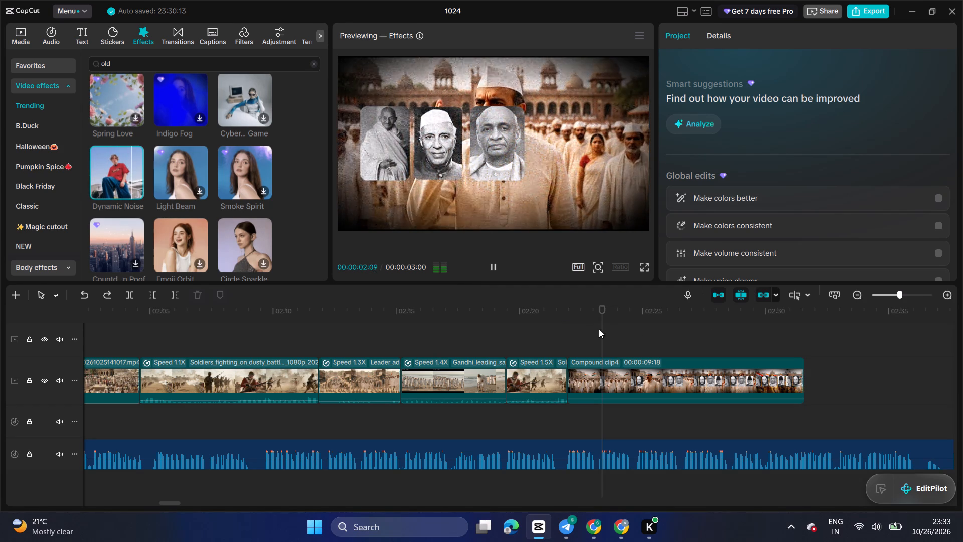
pyautogui.scroll(-2, 221, 217)
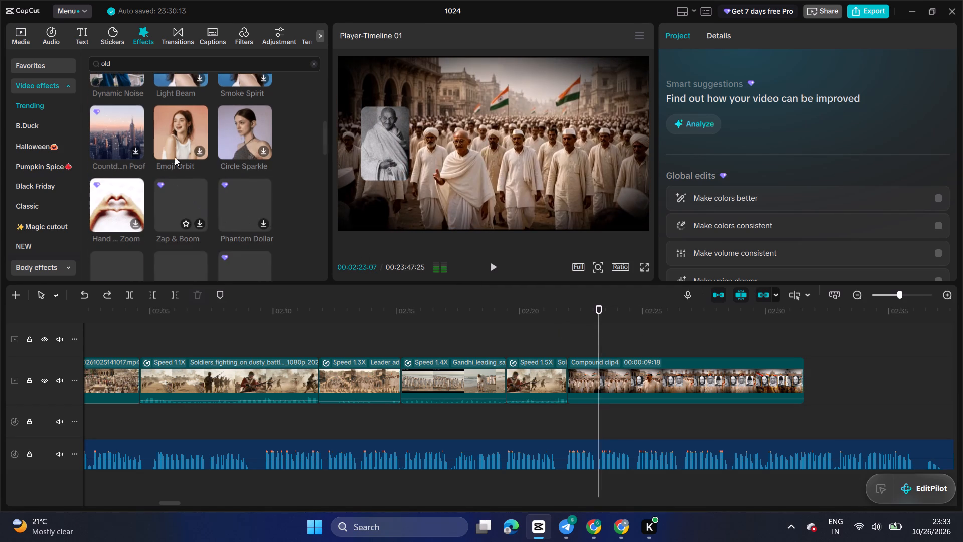
pyautogui.scroll(9, 164, 144)
# Search the effects for "old camera" and apply Retro Flicker to the compound clip of leader portraits.
pyautogui.click(156, 57)
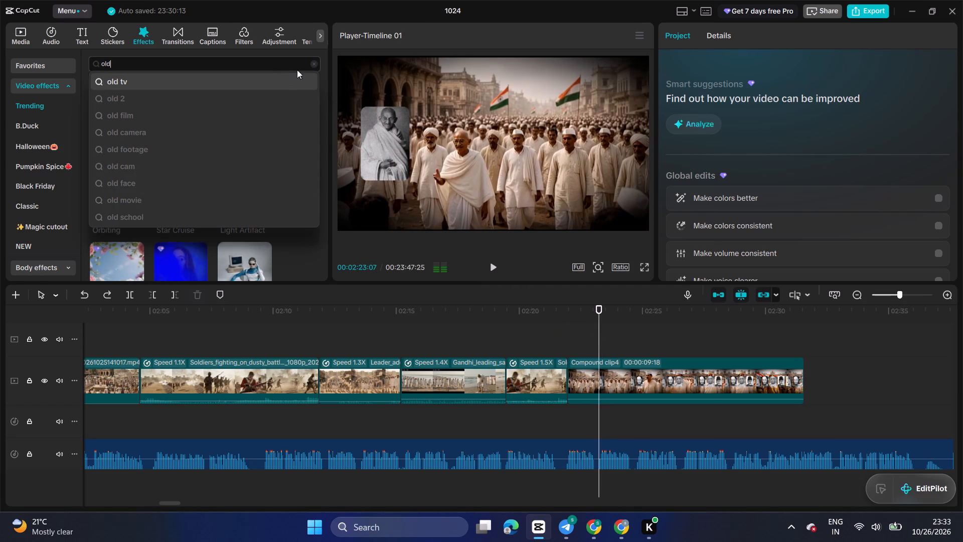
pyautogui.click(310, 63)
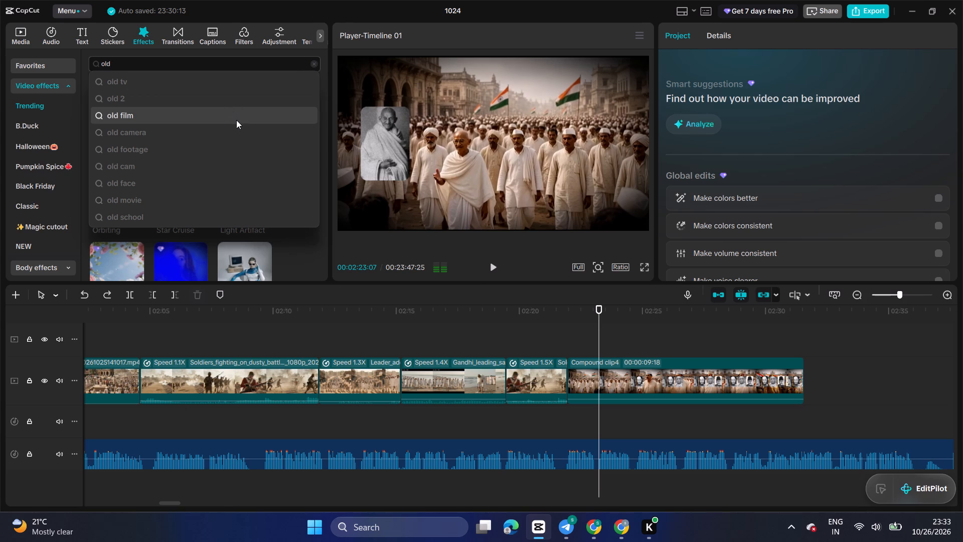
pyautogui.click(238, 128)
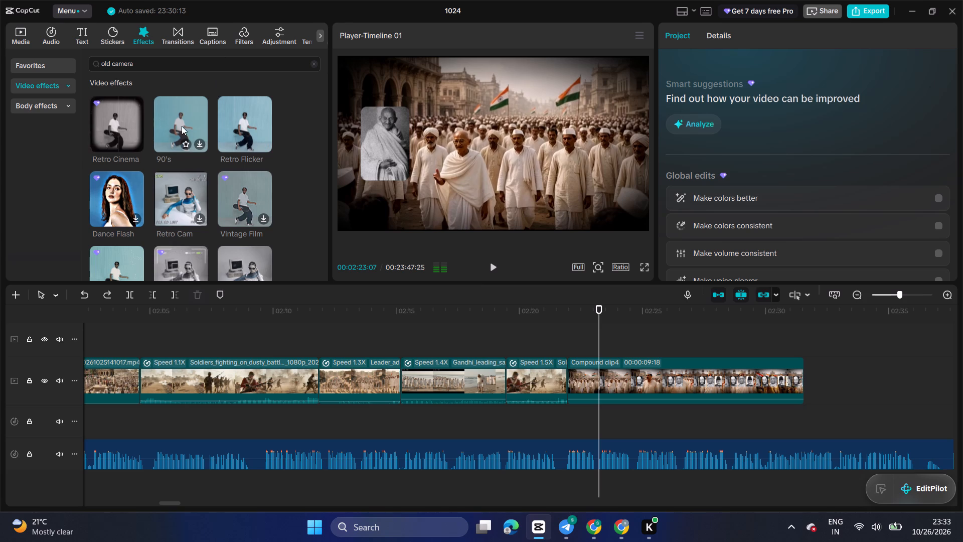
pyautogui.moveTo(236, 130); pyautogui.dragTo(598, 370)
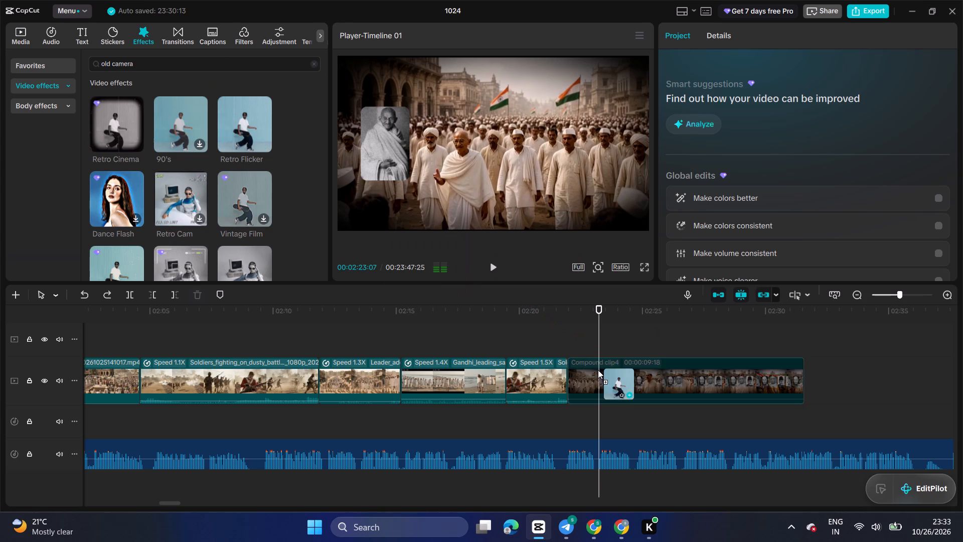
pyautogui.moveTo(598, 370); pyautogui.dragTo(597, 372)
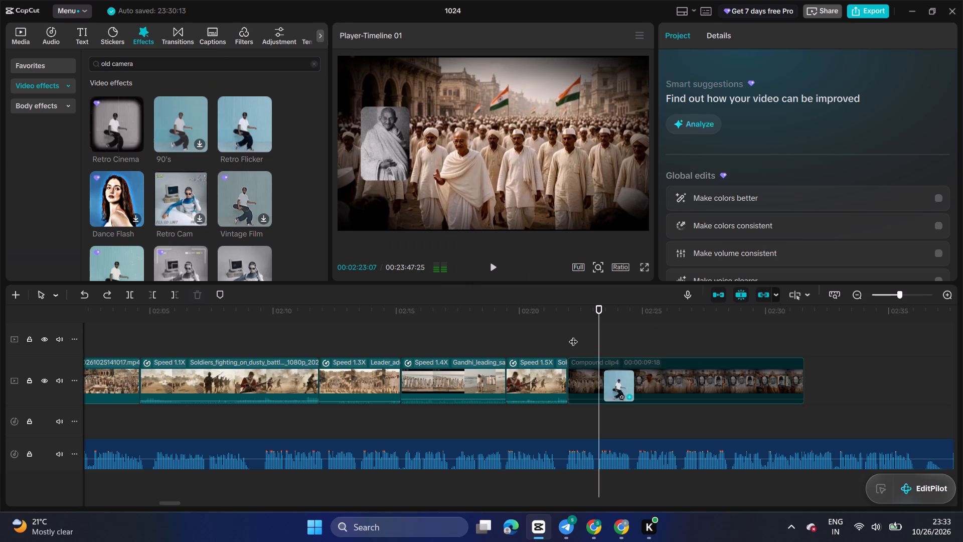
# Play back the compound clip from near its start to check the Retro Flicker effect over the first portraits.
pyautogui.click(573, 335)
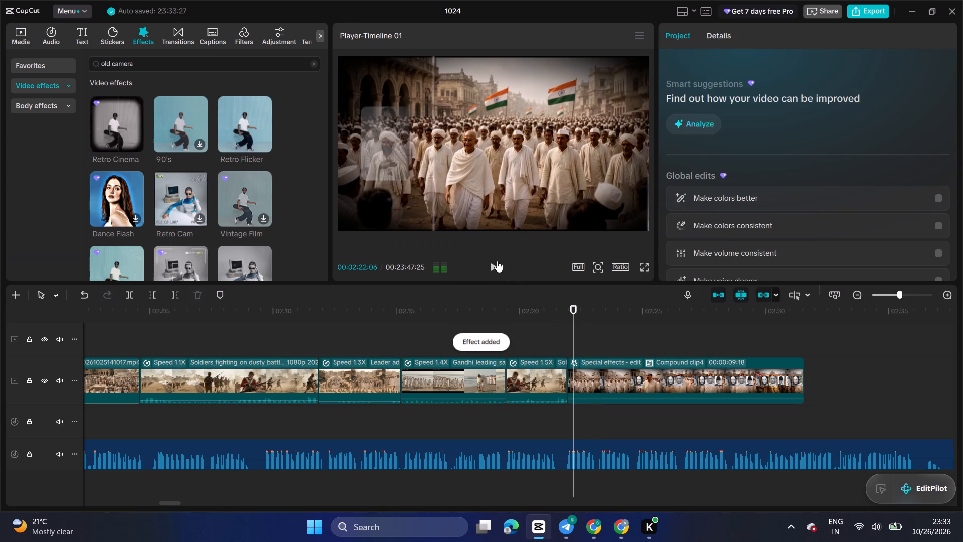
pyautogui.click(497, 261)
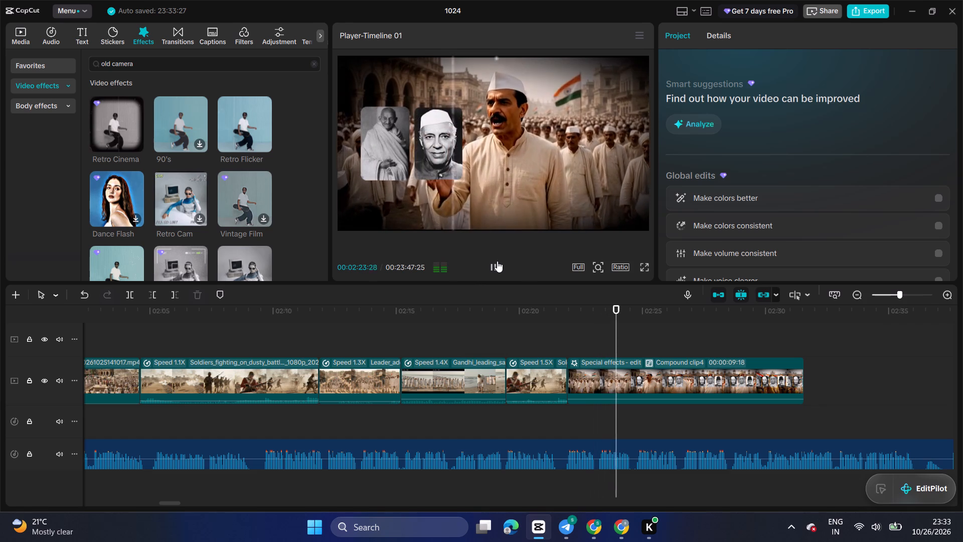
pyautogui.click(497, 261)
pyautogui.click(582, 341)
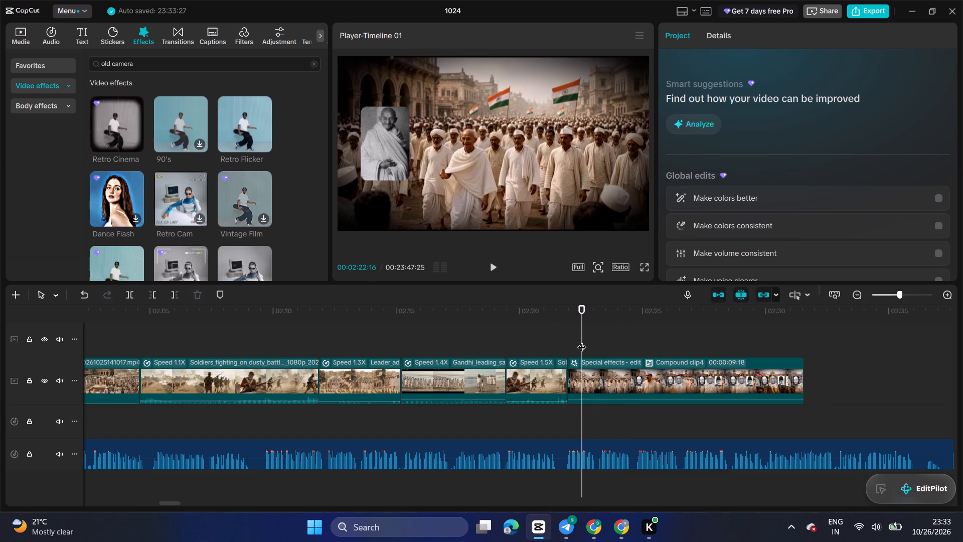
pyautogui.click(493, 264)
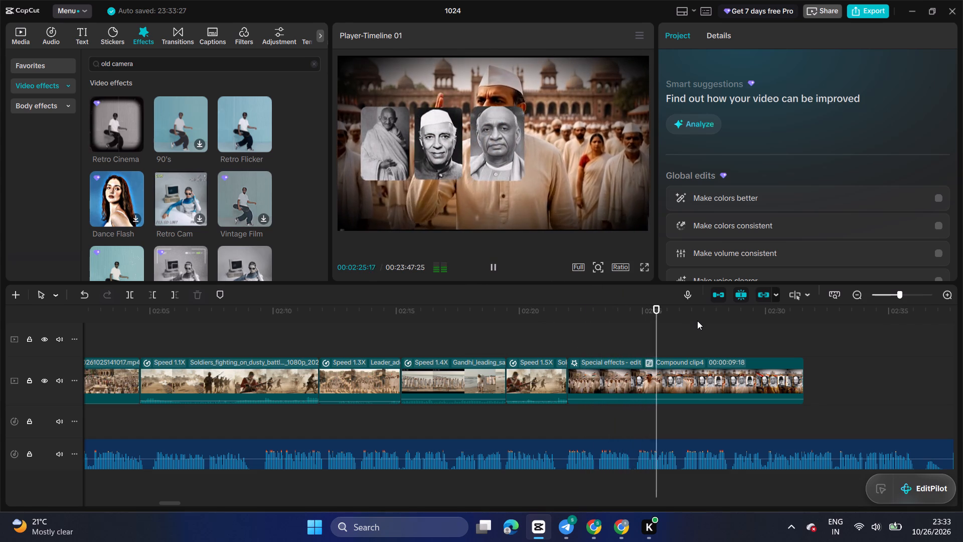
# Scrub through the rest of the compound clip and replay its ending to check the last portraits and closing frames.
pyautogui.click(697, 321)
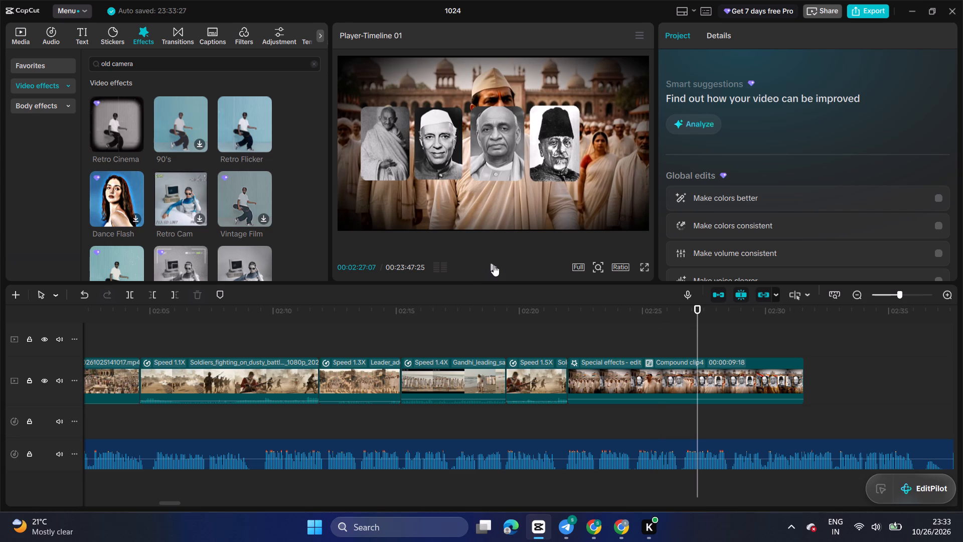
pyautogui.click(692, 329)
pyautogui.moveTo(692, 329); pyautogui.dragTo(729, 337)
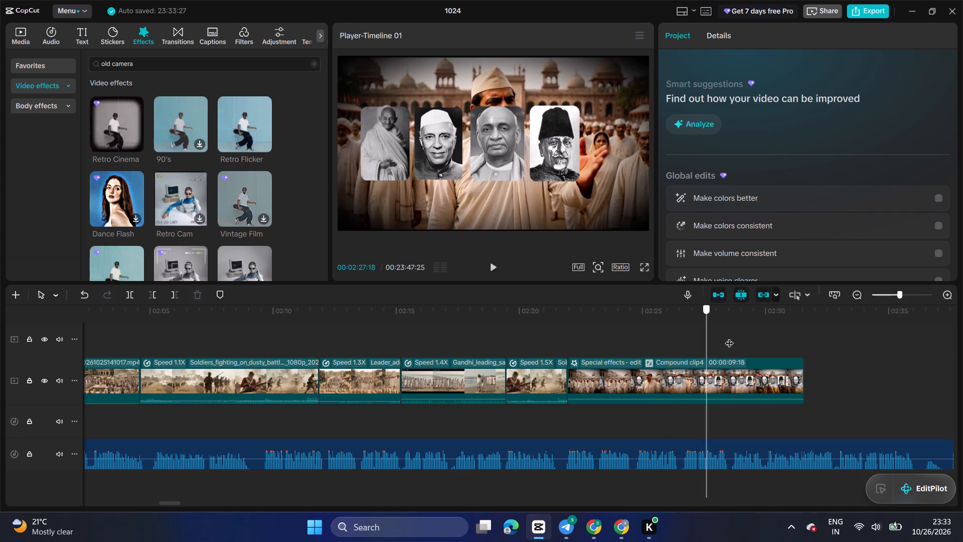
pyautogui.moveTo(729, 337); pyautogui.dragTo(773, 333)
pyautogui.moveTo(773, 333); pyautogui.dragTo(799, 344)
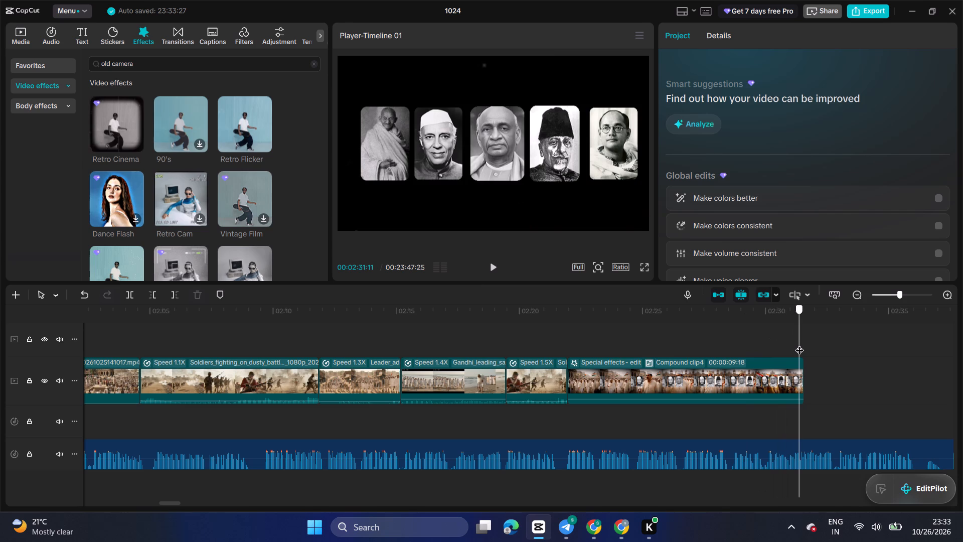
pyautogui.moveTo(799, 344); pyautogui.dragTo(799, 344)
pyautogui.moveTo(799, 344); pyautogui.dragTo(794, 340)
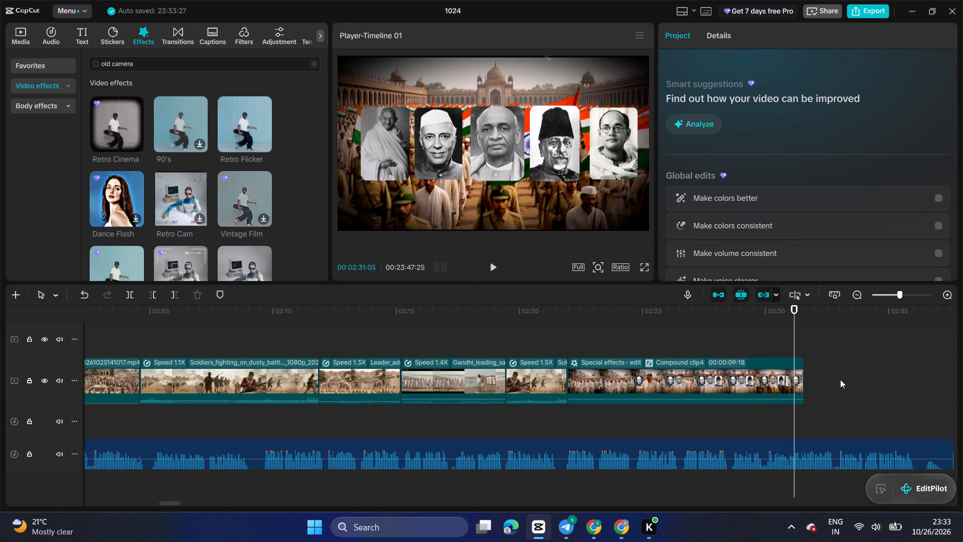
pyautogui.click(493, 266)
pyautogui.click(493, 266)
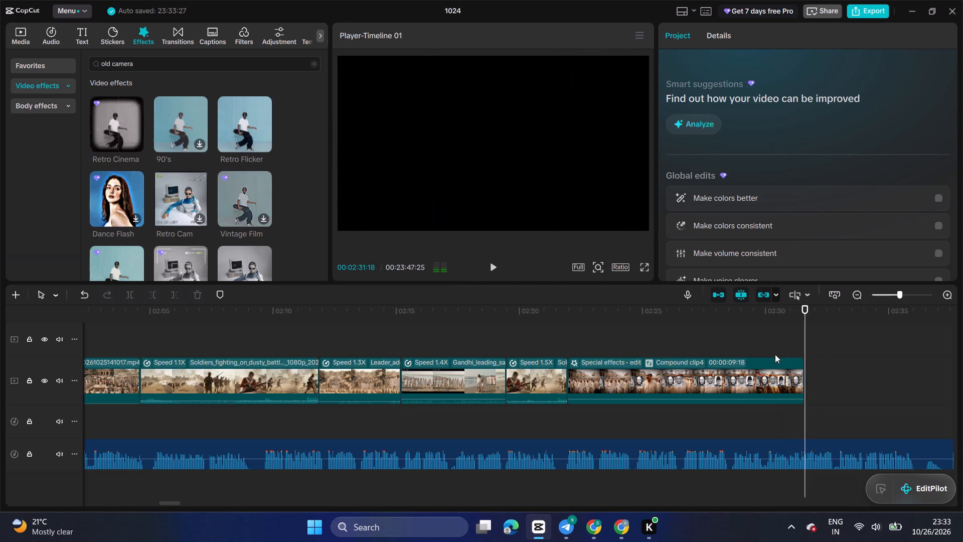
pyautogui.click(798, 338)
pyautogui.moveTo(798, 338); pyautogui.dragTo(786, 334)
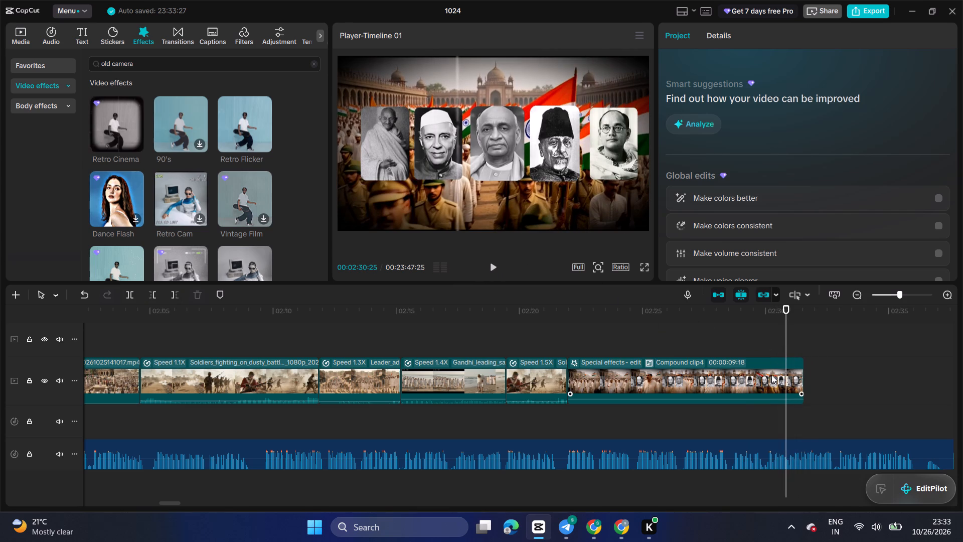
pyautogui.click(771, 375)
pyautogui.click(492, 261)
pyautogui.click(492, 261)
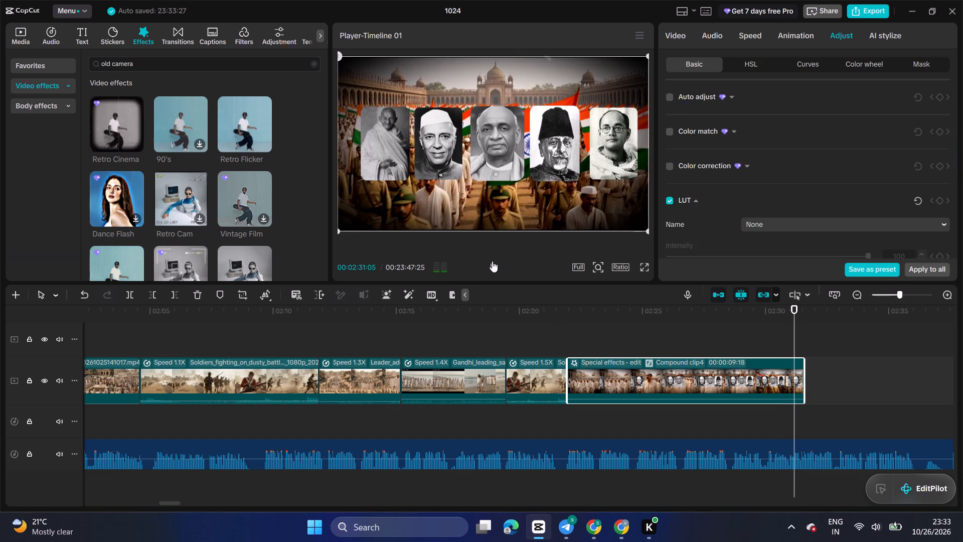
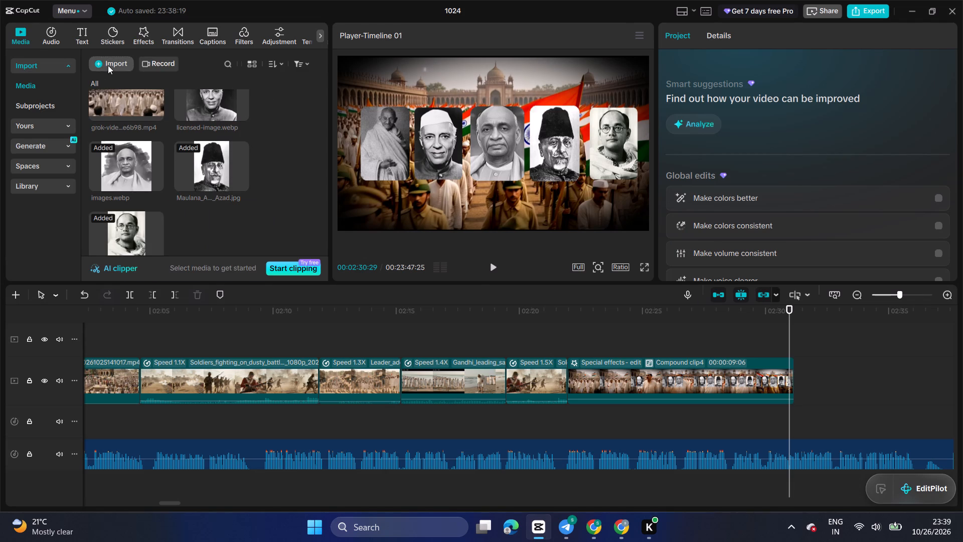
pyautogui.click(108, 65)
pyautogui.click(128, 89)
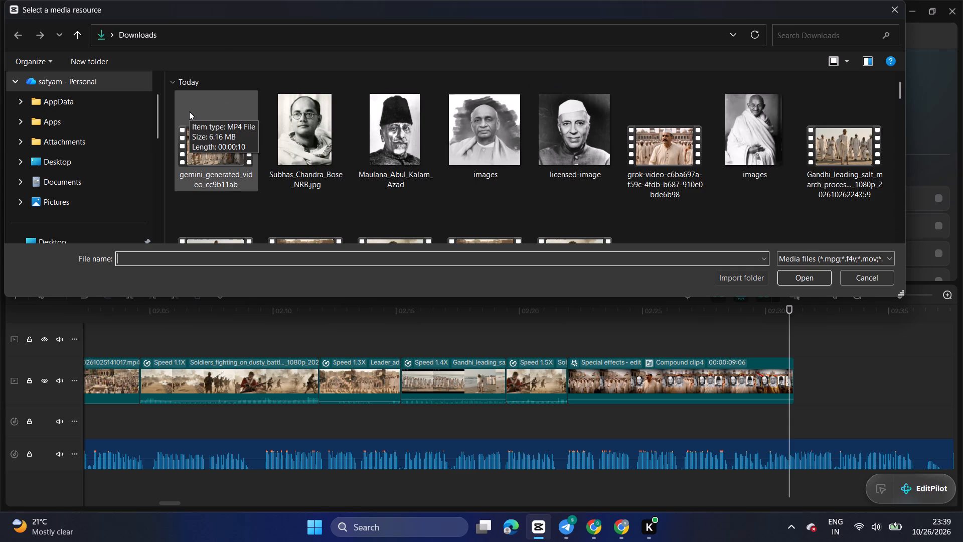
pyautogui.doubleClick(189, 111)
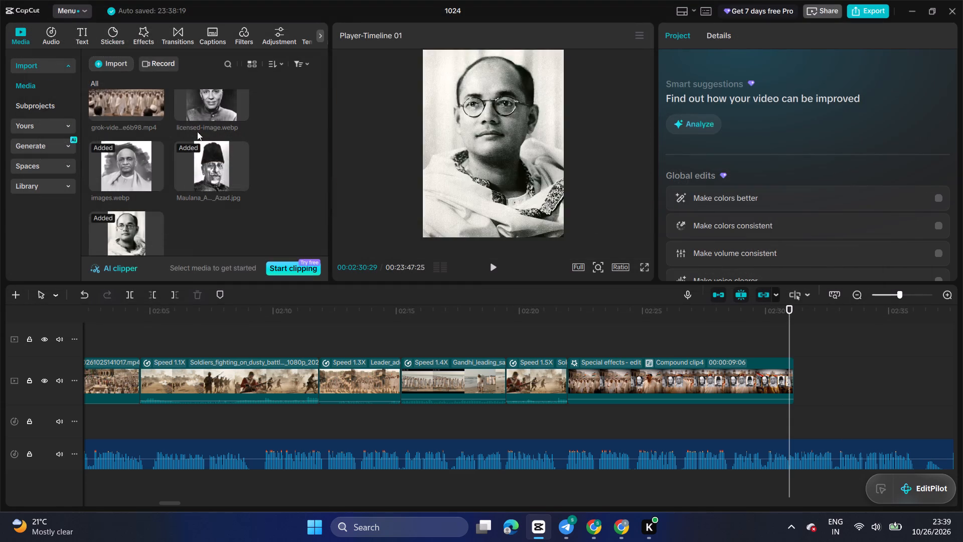
pyautogui.moveTo(196, 203); pyautogui.dragTo(798, 376)
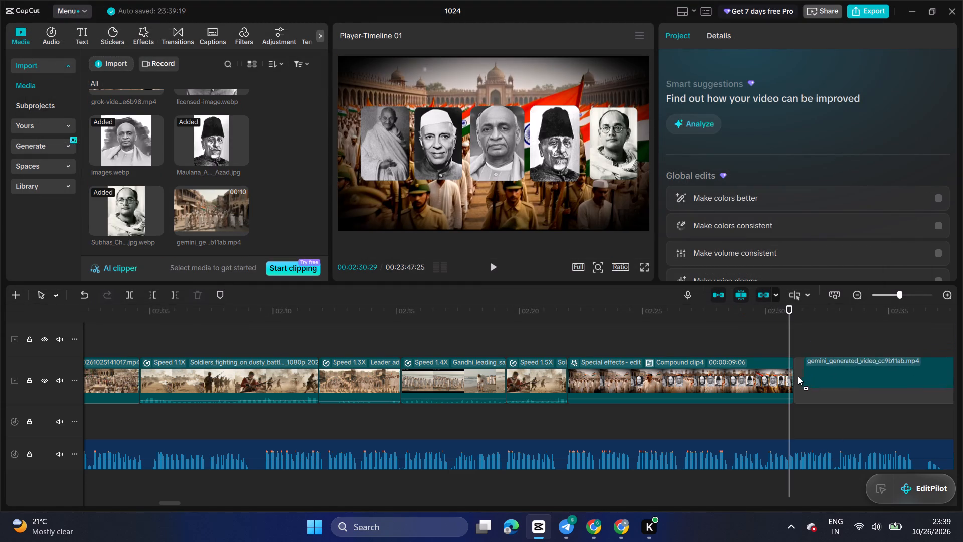
pyautogui.moveTo(798, 376); pyautogui.dragTo(796, 377)
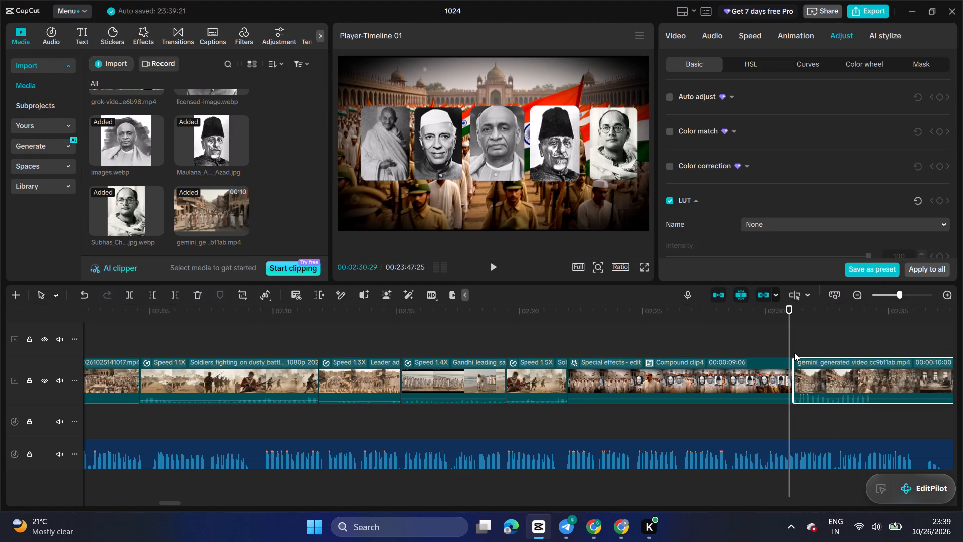
pyautogui.click(794, 340)
# Lower the newly added Gemini clip's audio volume well below its original level.
pyautogui.click(834, 408)
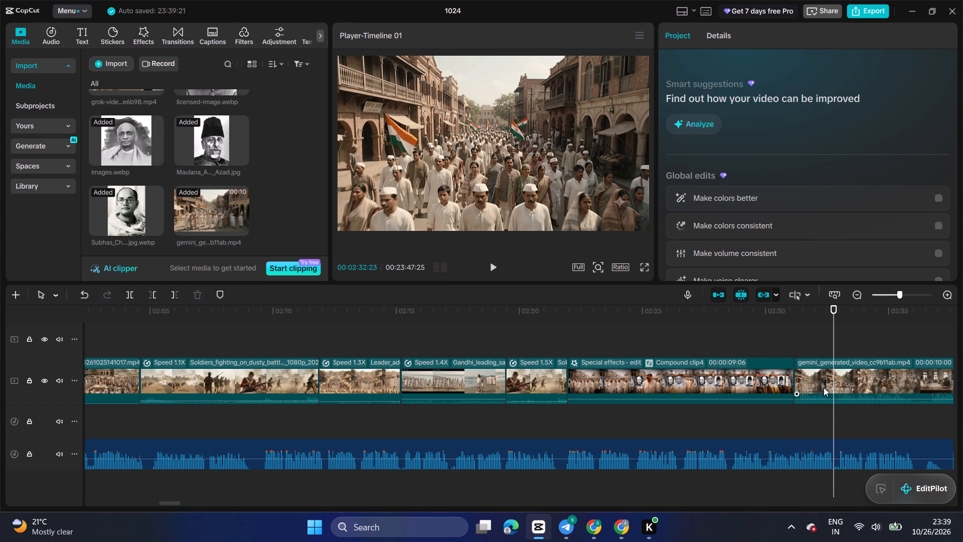
pyautogui.click(824, 387)
pyautogui.click(709, 35)
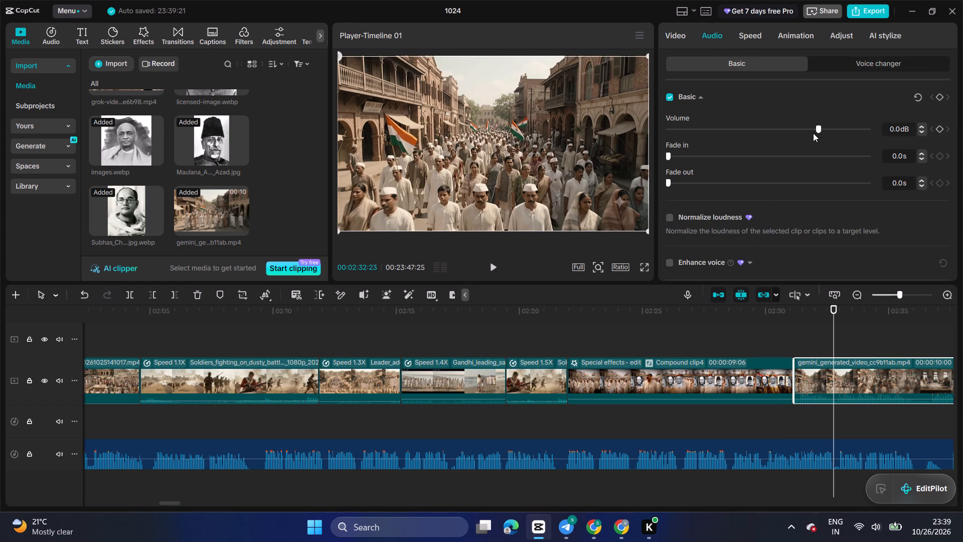
pyautogui.moveTo(813, 133); pyautogui.dragTo(734, 132)
# Play the timeline from the start of the Gemini clip to check it against the narration.
pyautogui.click(791, 329)
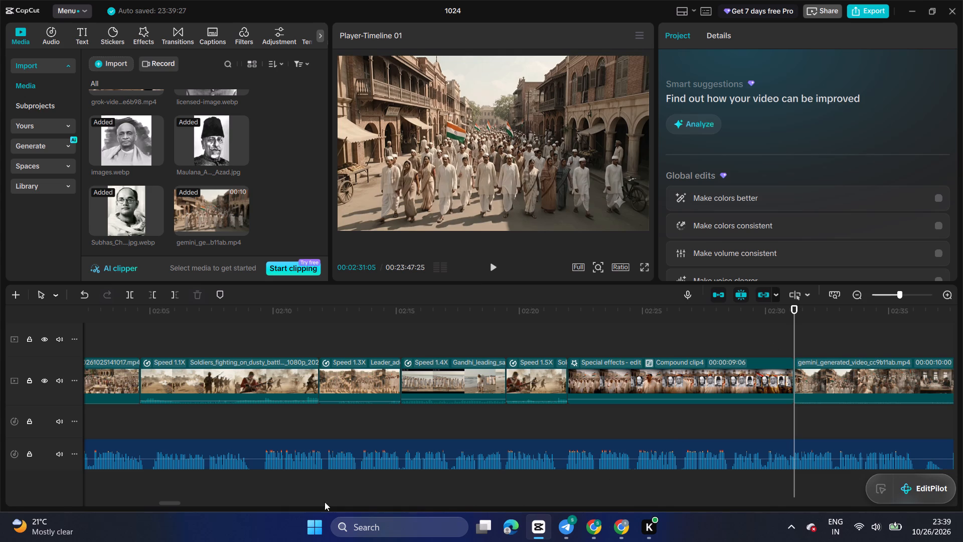
pyautogui.moveTo(177, 502); pyautogui.dragTo(186, 501)
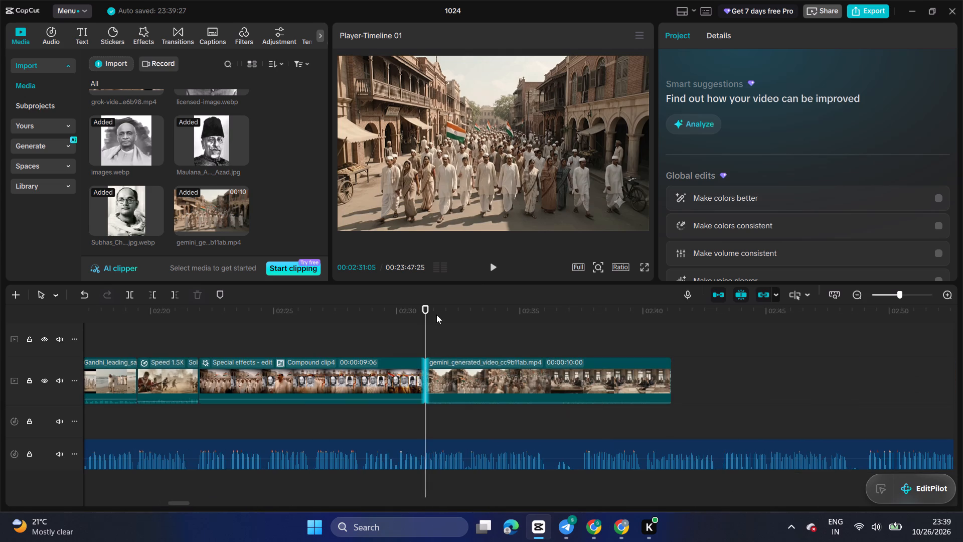
pyautogui.click(491, 269)
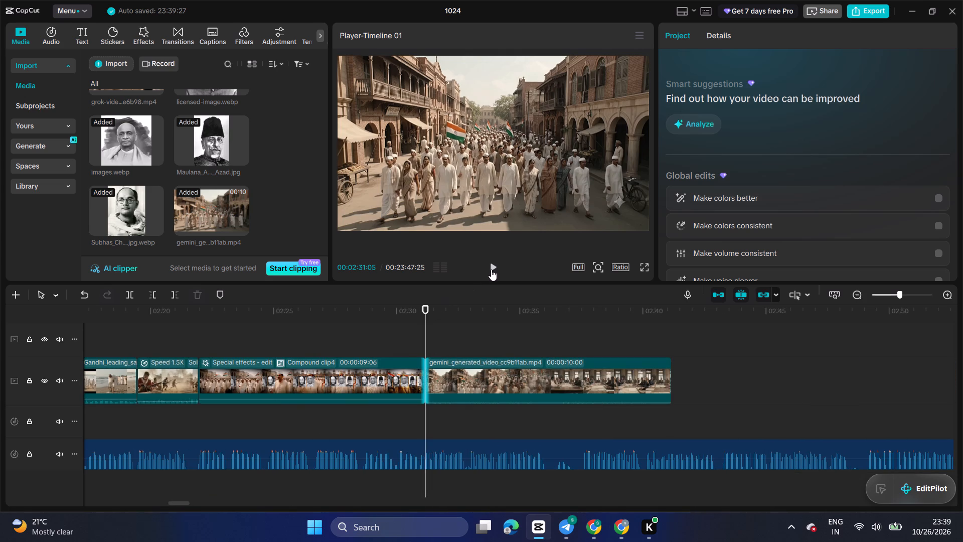
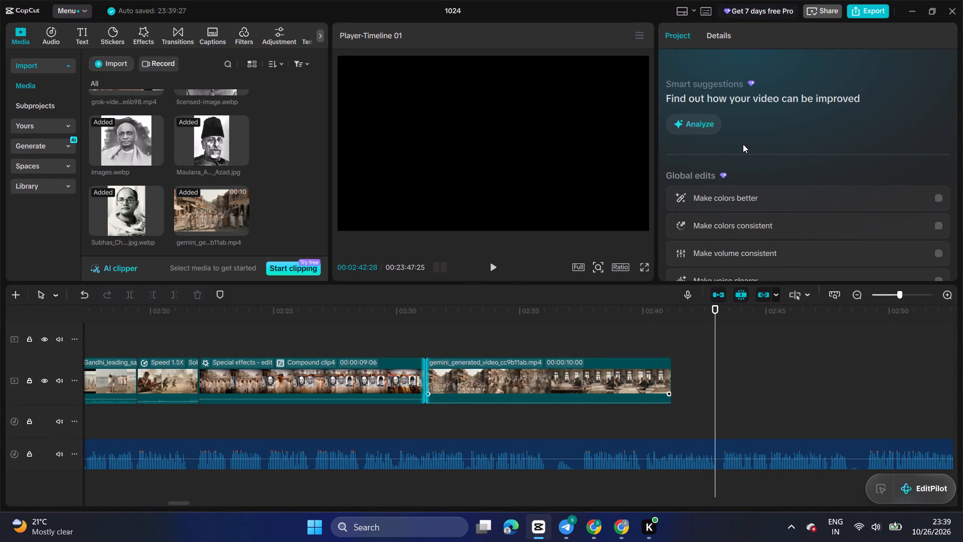
# Slow the Gemini march and meeting clip on the main track to 0.84x speed.
pyautogui.click(761, 33)
pyautogui.tripleClick(944, 119)
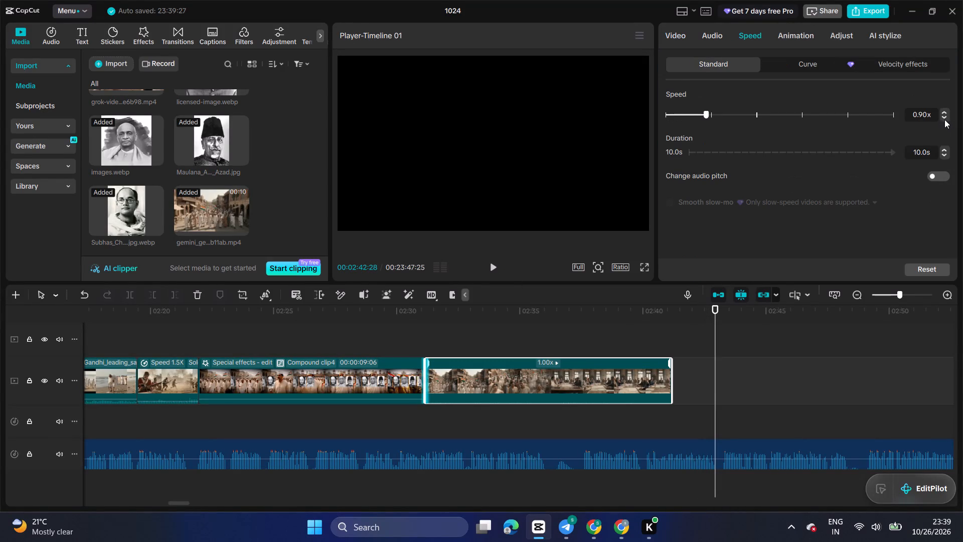
pyautogui.click(944, 112)
pyautogui.click(944, 112)
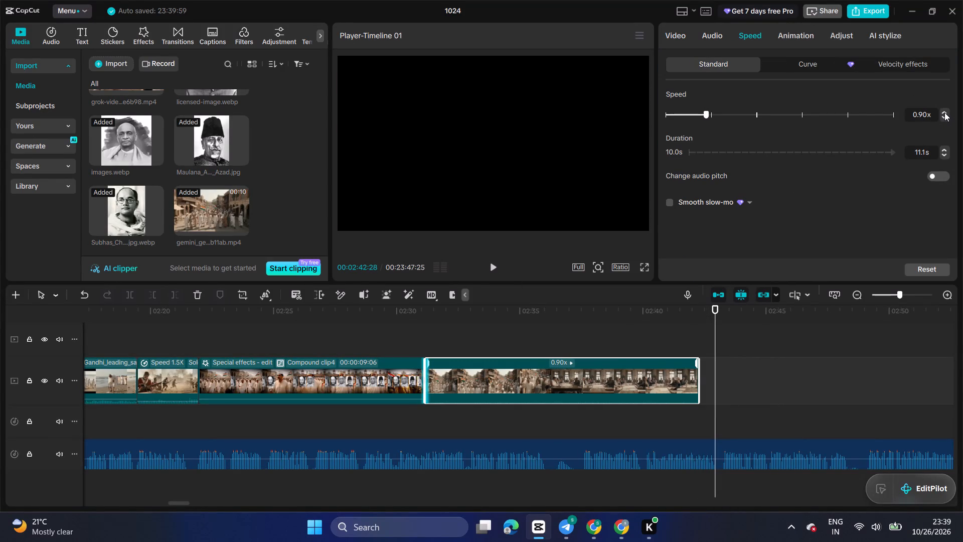
pyautogui.click(943, 117)
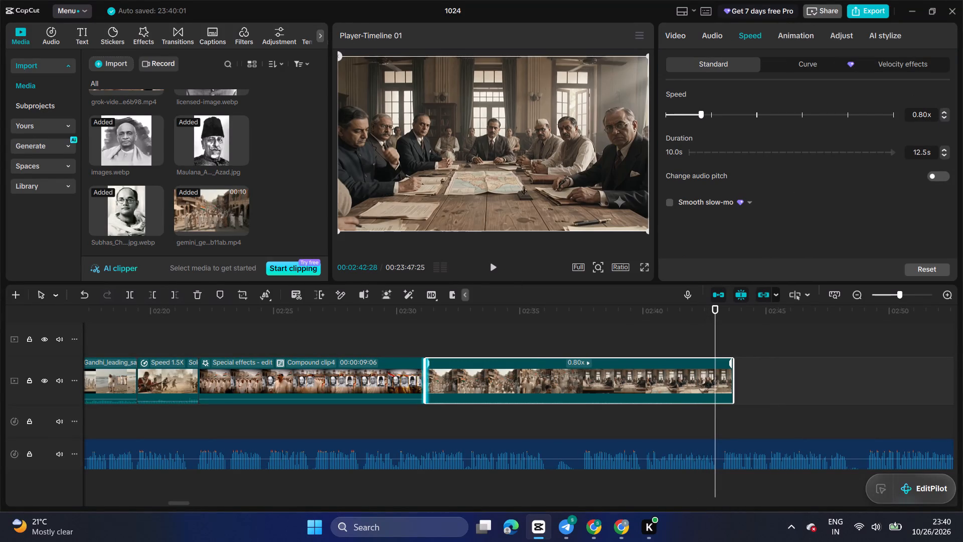
pyautogui.click(928, 112)
pyautogui.press('BackSpace')
pyautogui.press('4')
pyautogui.press('Return')
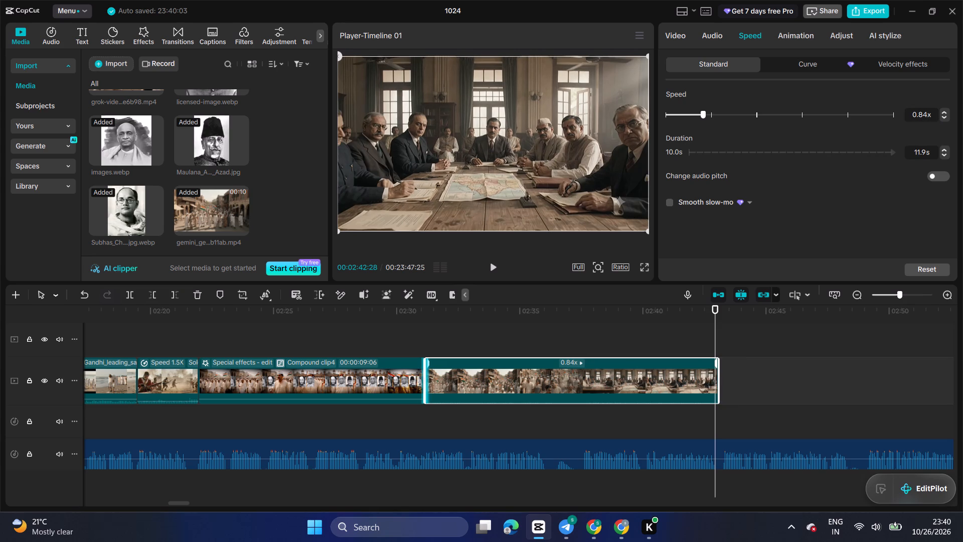
# Play the timeline from the start of the slowed Gemini clip to check it against the narration.
pyautogui.click(427, 346)
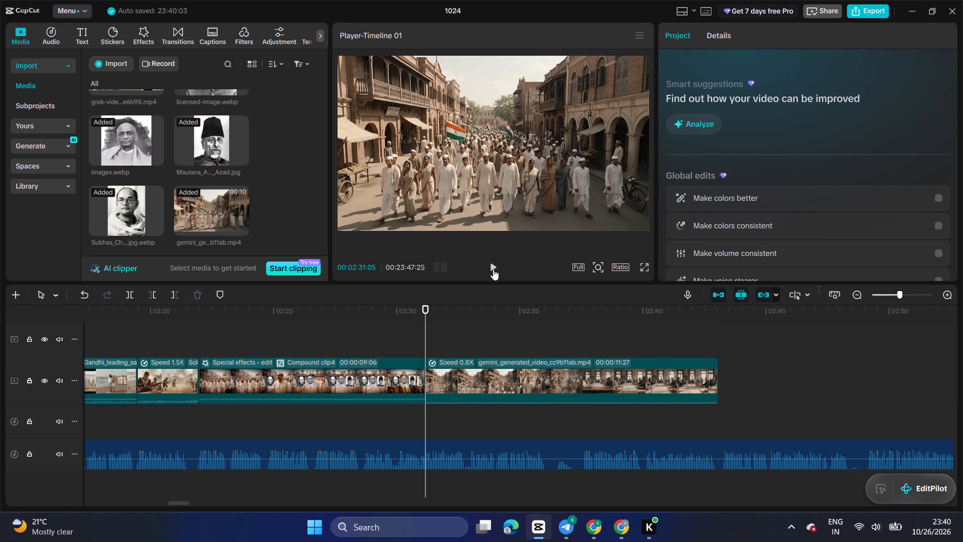
pyautogui.click(493, 269)
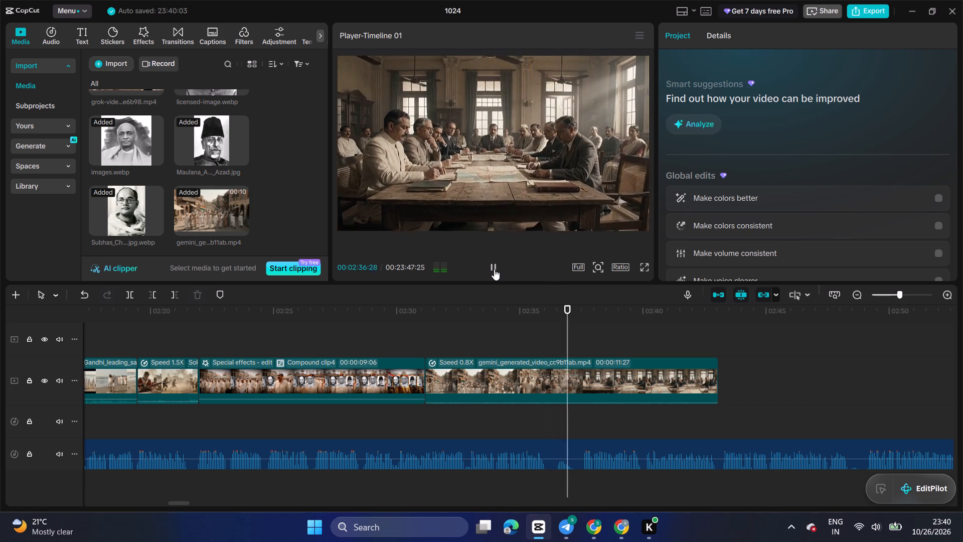
# Split the narration audio at 02:36:08, trim away the quiet stretch up to 02:37:14, and move the remainder back to close the gap.
pyautogui.click(551, 417)
pyautogui.click(551, 451)
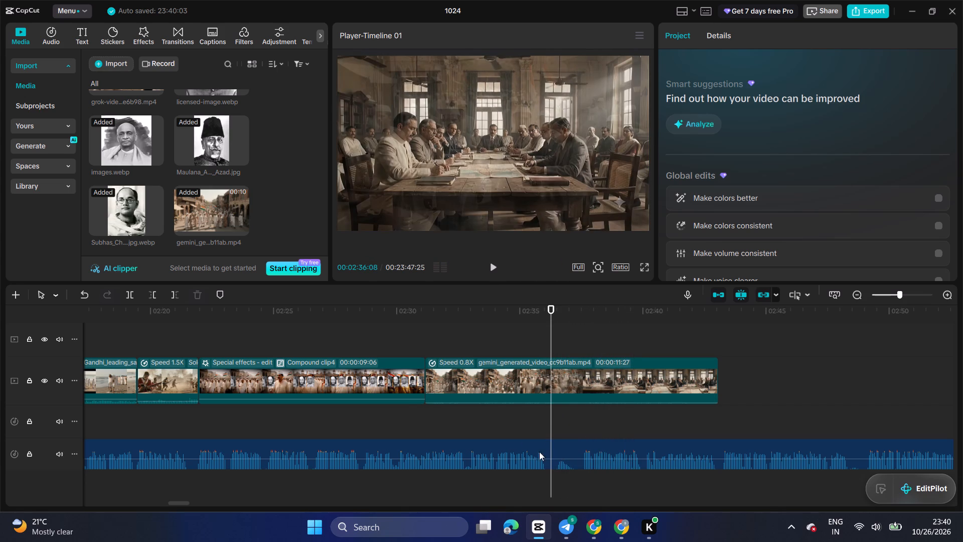
pyautogui.click(127, 296)
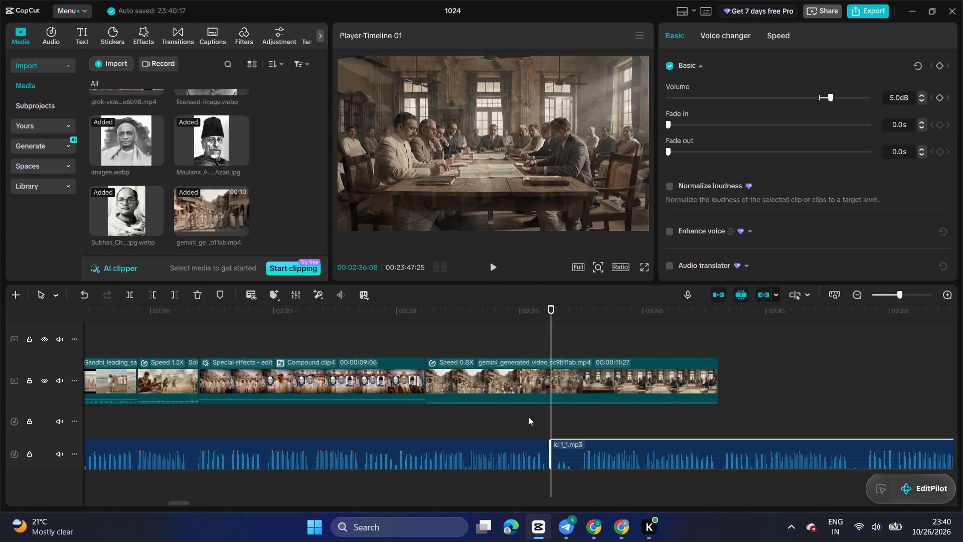
pyautogui.doubleClick(577, 422)
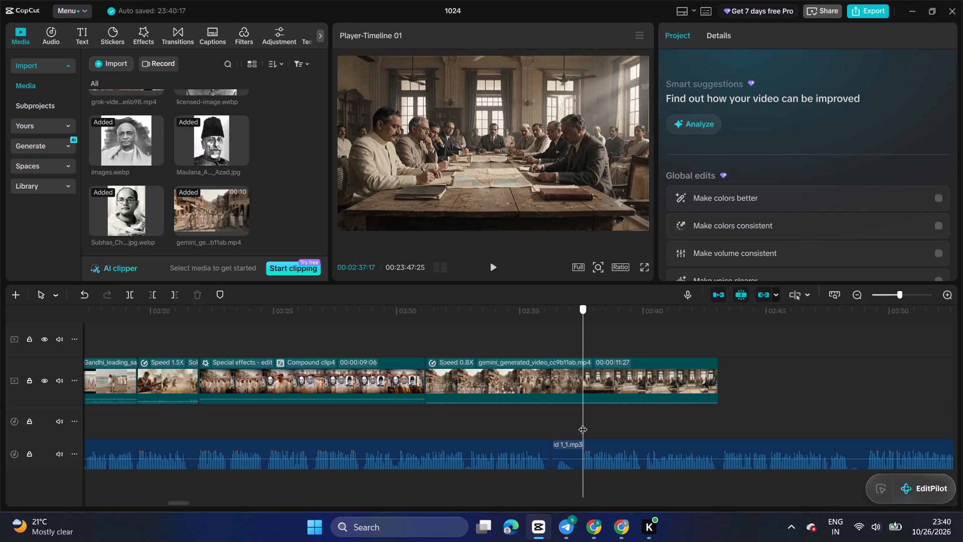
pyautogui.click(584, 454)
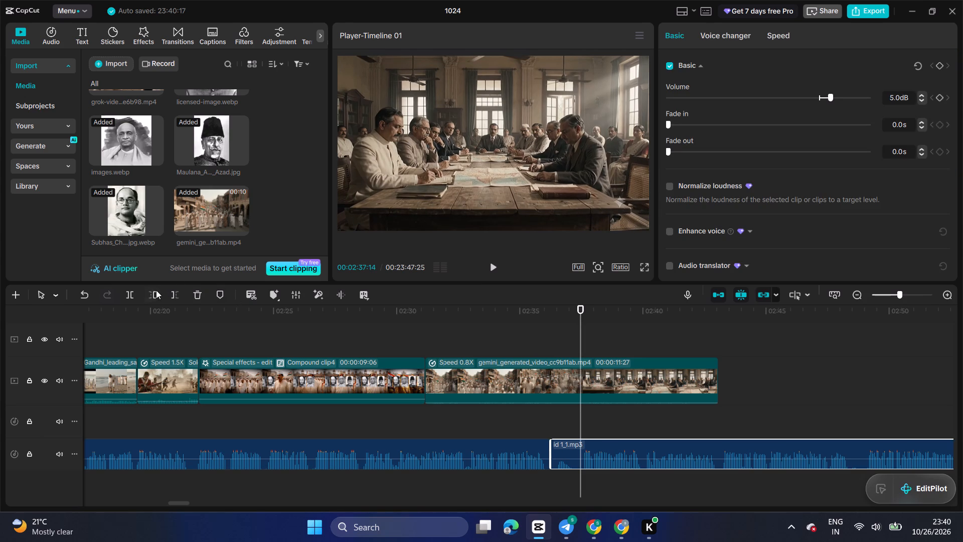
pyautogui.click(154, 290)
pyautogui.moveTo(611, 458); pyautogui.dragTo(582, 458)
# Play the timeline from shortly before the narration cut to check how the joined audio sounds.
pyautogui.click(485, 417)
pyautogui.click(496, 259)
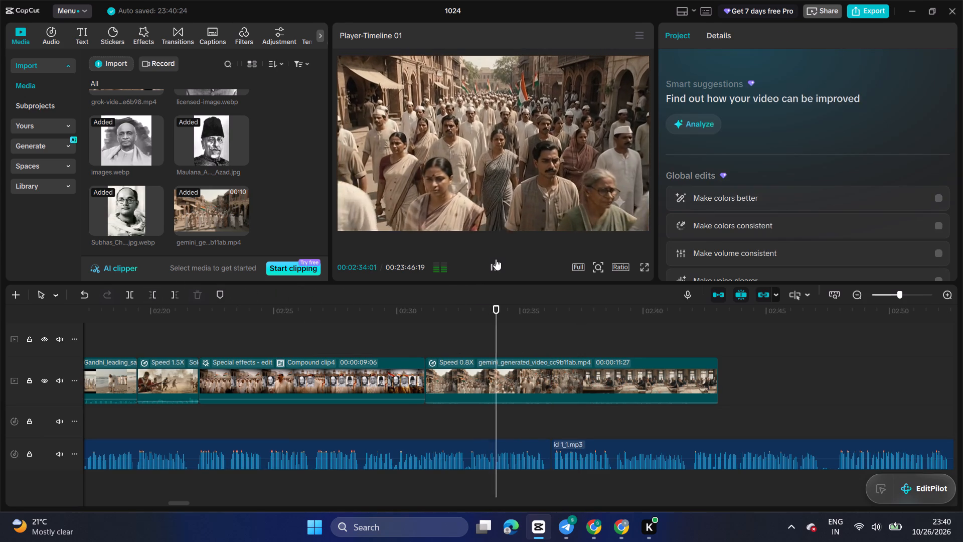
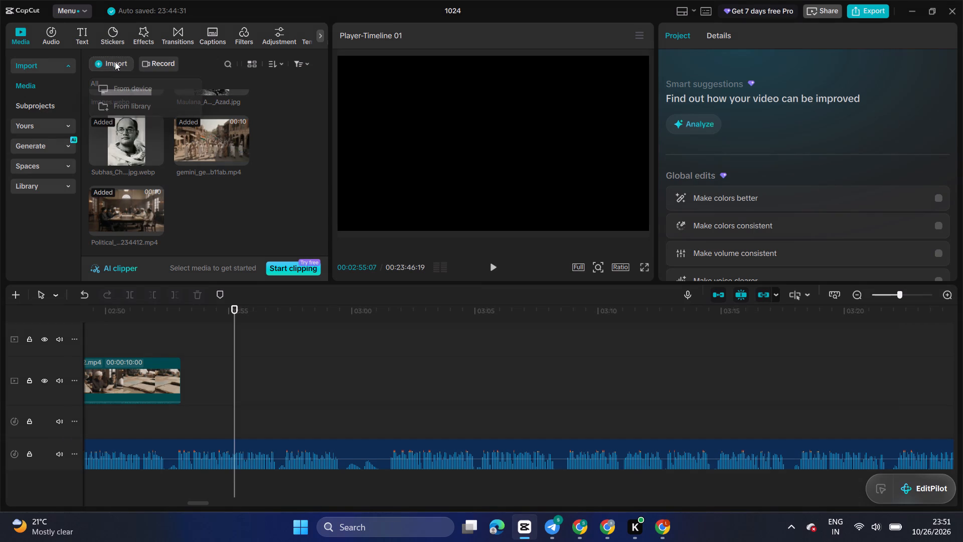
pyautogui.click(134, 87)
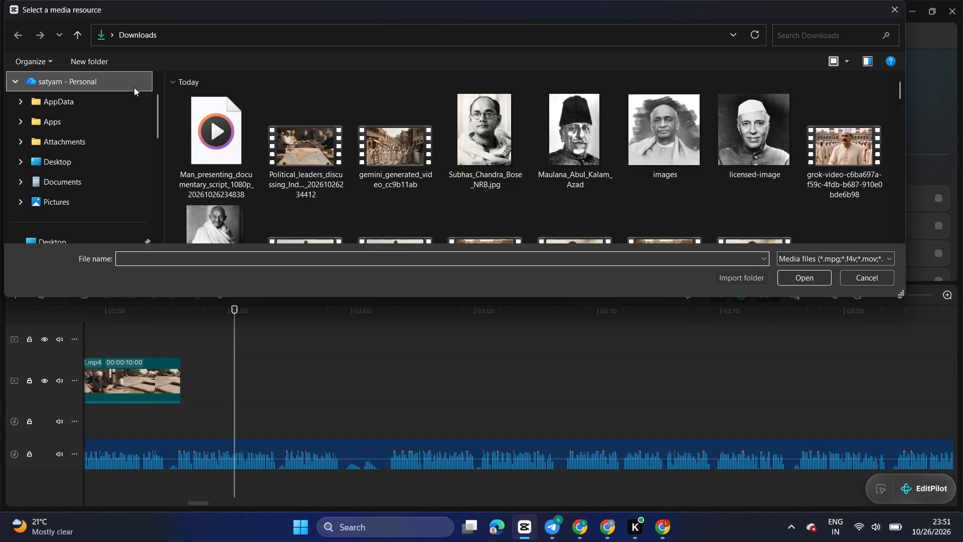
pyautogui.doubleClick(208, 139)
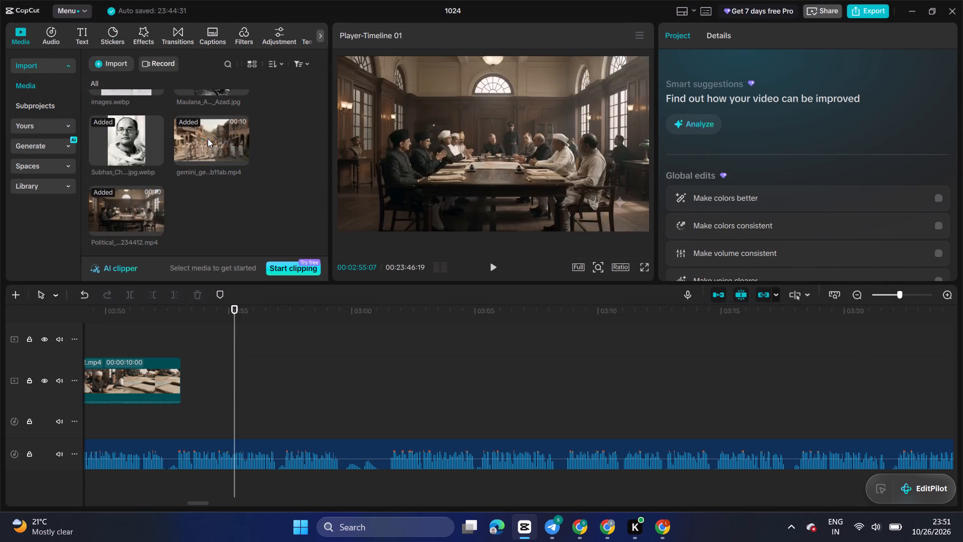
# Place the imported presenter clip on the main video track directly after the political leaders clip.
pyautogui.moveTo(214, 212); pyautogui.dragTo(221, 304)
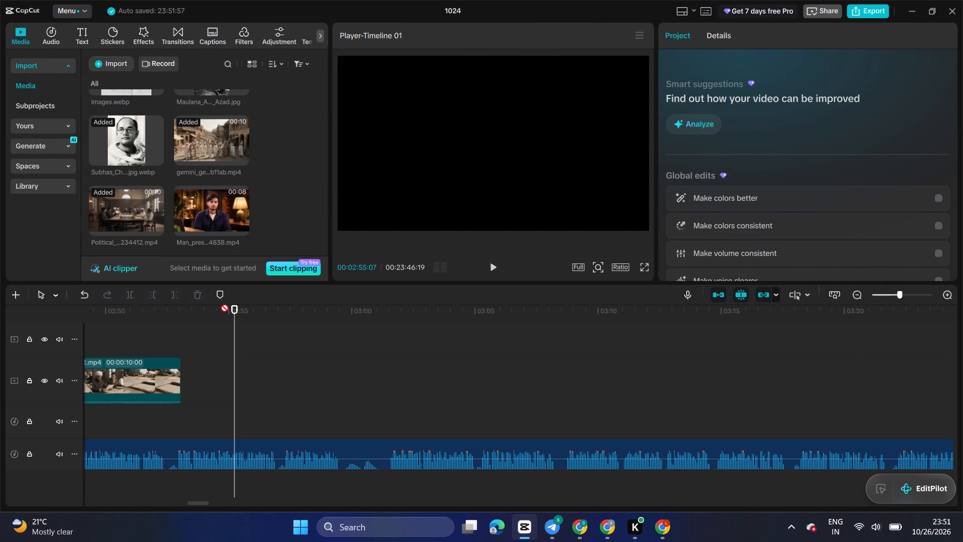
pyautogui.moveTo(221, 304); pyautogui.dragTo(202, 365)
# Play across the join and trim the end of the political leaders clip at 00:02:52:15.
pyautogui.click(185, 335)
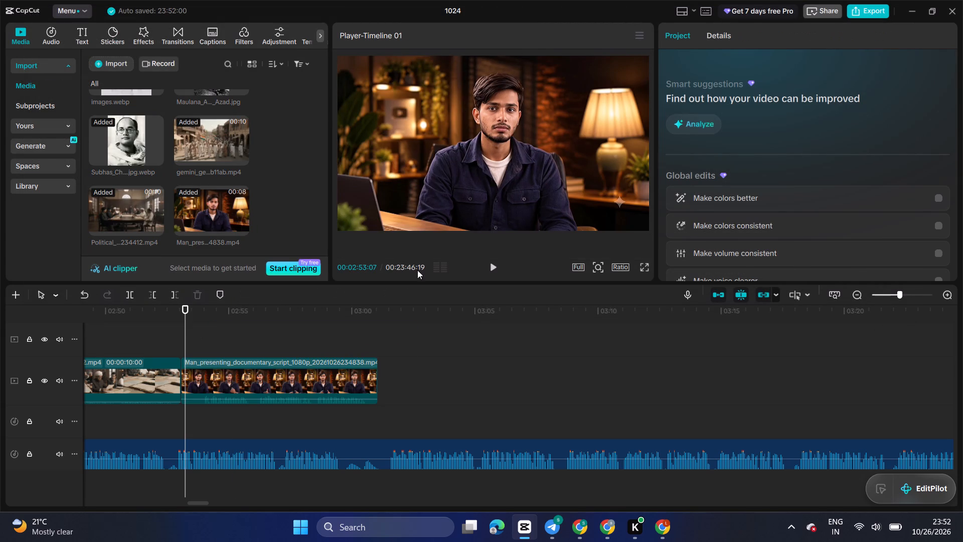
pyautogui.click(493, 264)
pyautogui.click(493, 264)
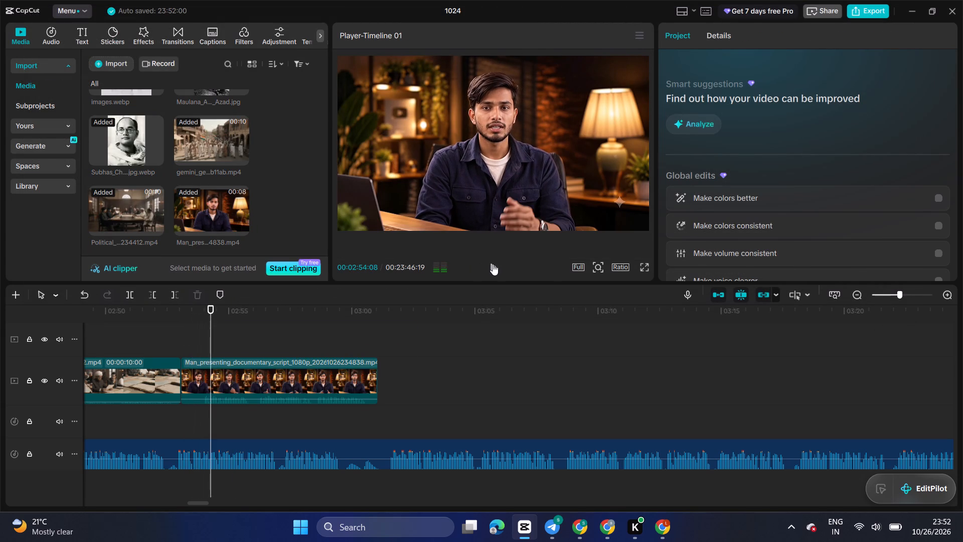
pyautogui.click(170, 326)
pyautogui.moveTo(170, 326); pyautogui.dragTo(165, 323)
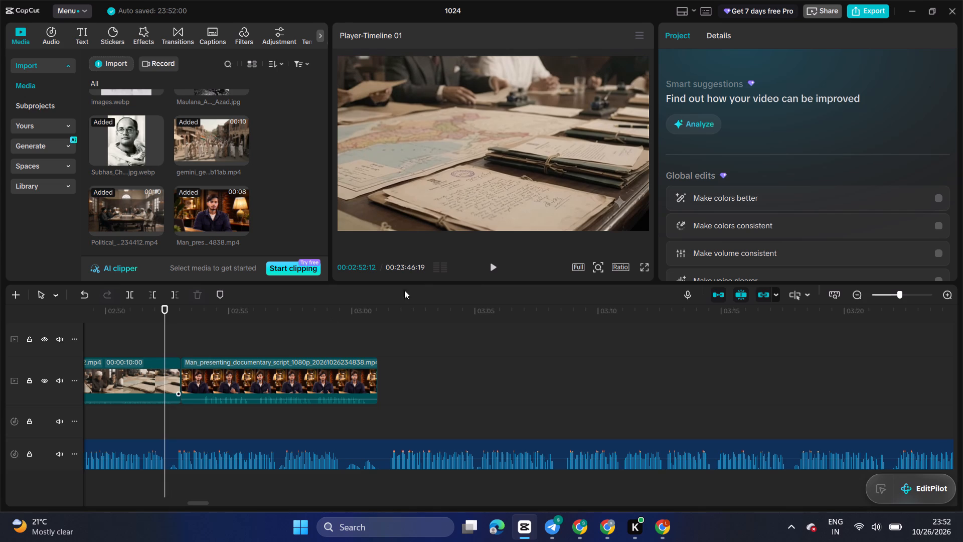
pyautogui.click(491, 269)
pyautogui.click(491, 269)
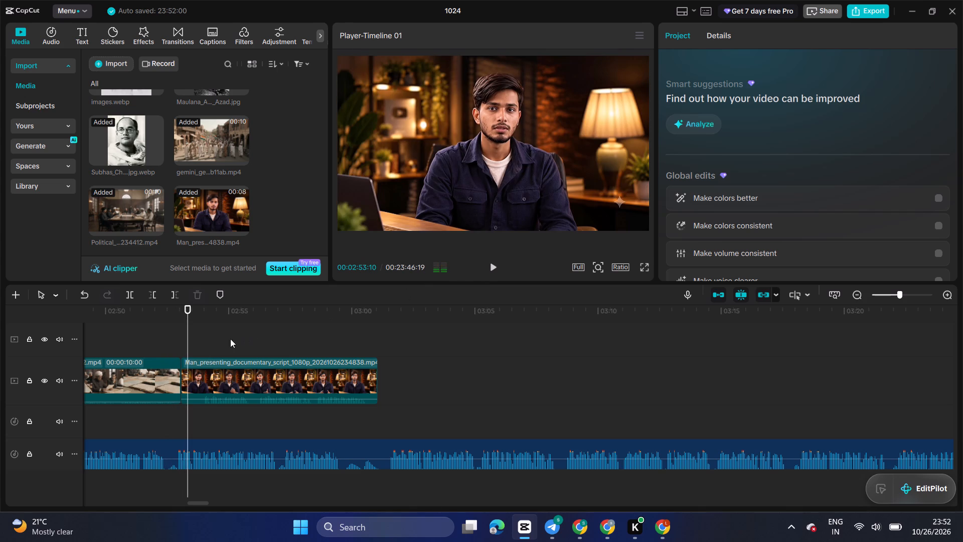
pyautogui.doubleClick(165, 331)
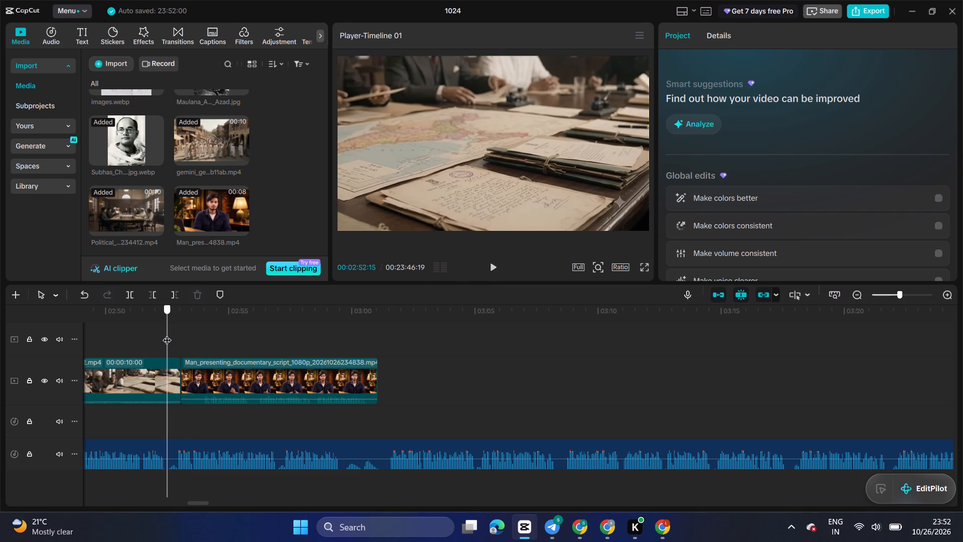
pyautogui.click(158, 382)
pyautogui.click(171, 295)
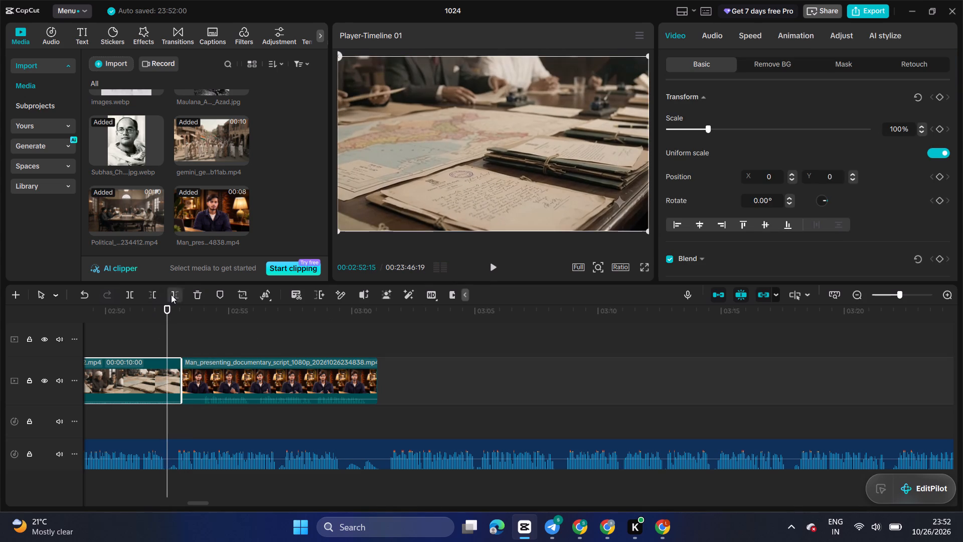
# Trim the presenter clip's opening twice, first up to 00:02:52:25, then up to 00:02:52:20.
pyautogui.doubleClick(177, 347)
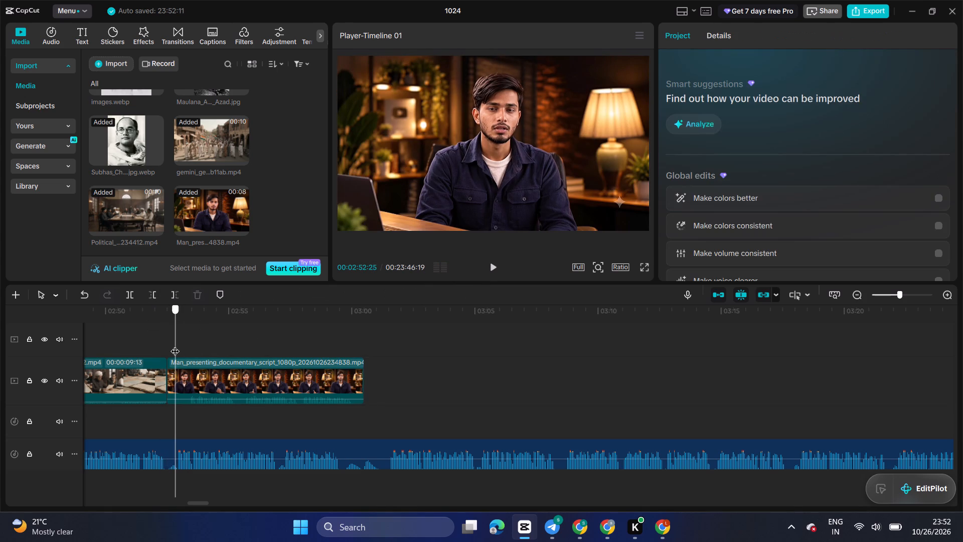
pyautogui.click(182, 386)
pyautogui.click(149, 299)
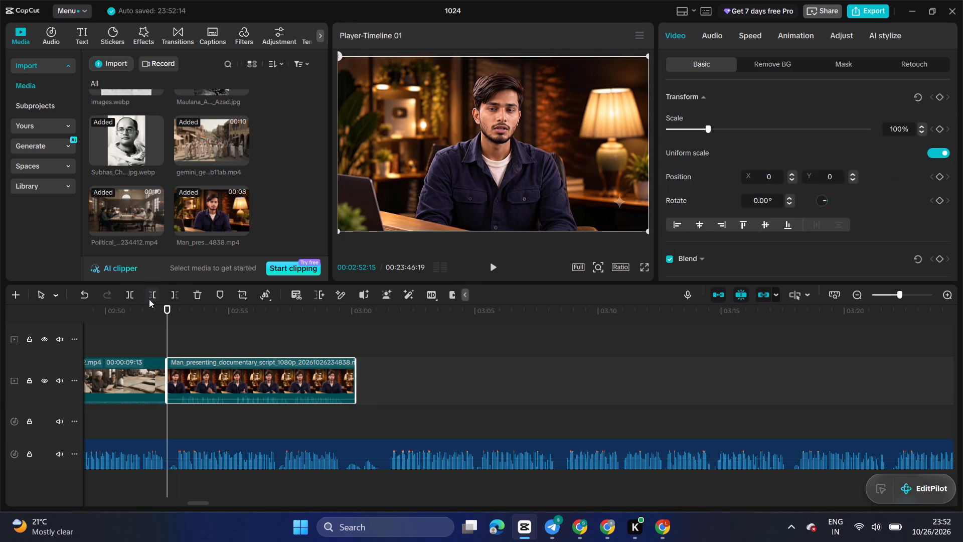
pyautogui.moveTo(167, 346); pyautogui.dragTo(172, 347)
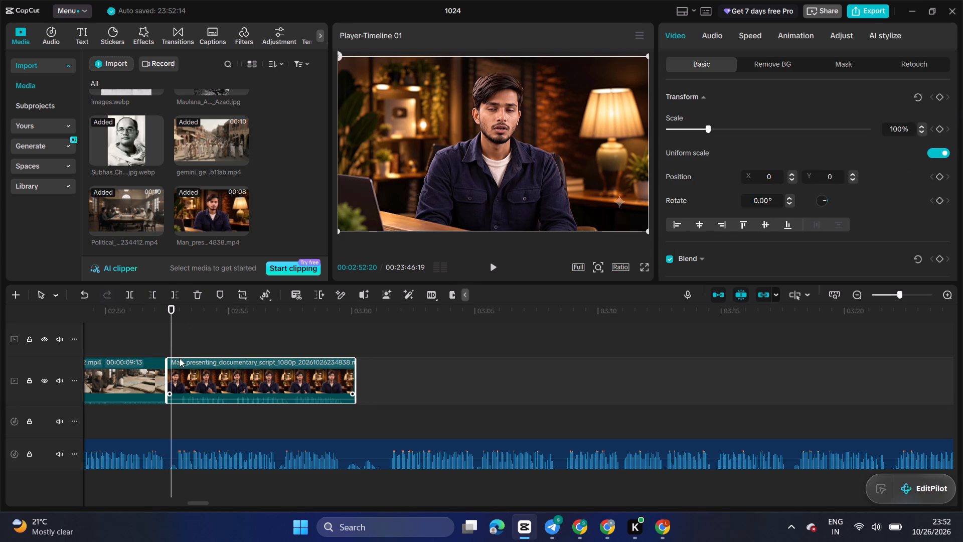
pyautogui.click(180, 358)
pyautogui.click(158, 294)
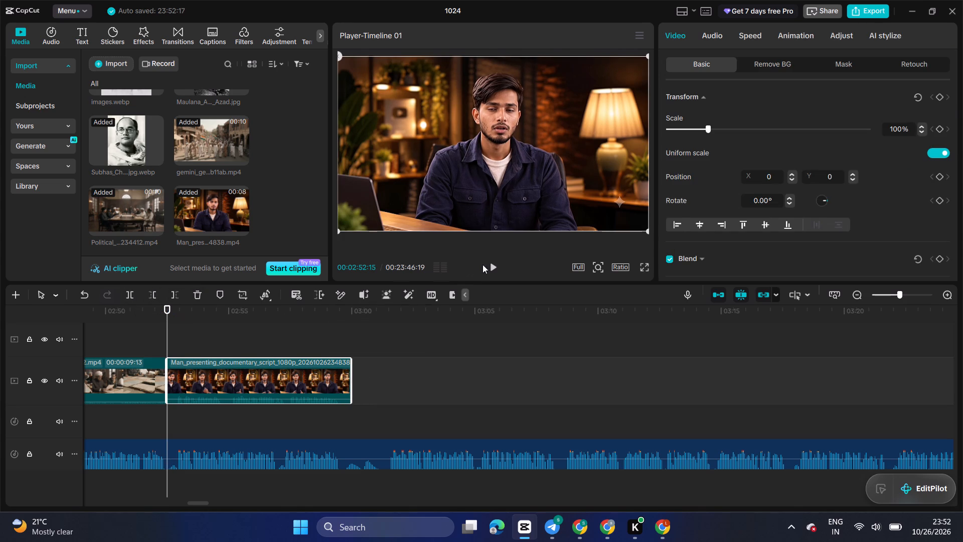
# Play the trimmed presenter clip against the narration and split it at about 00:02:54:21.
pyautogui.click(491, 262)
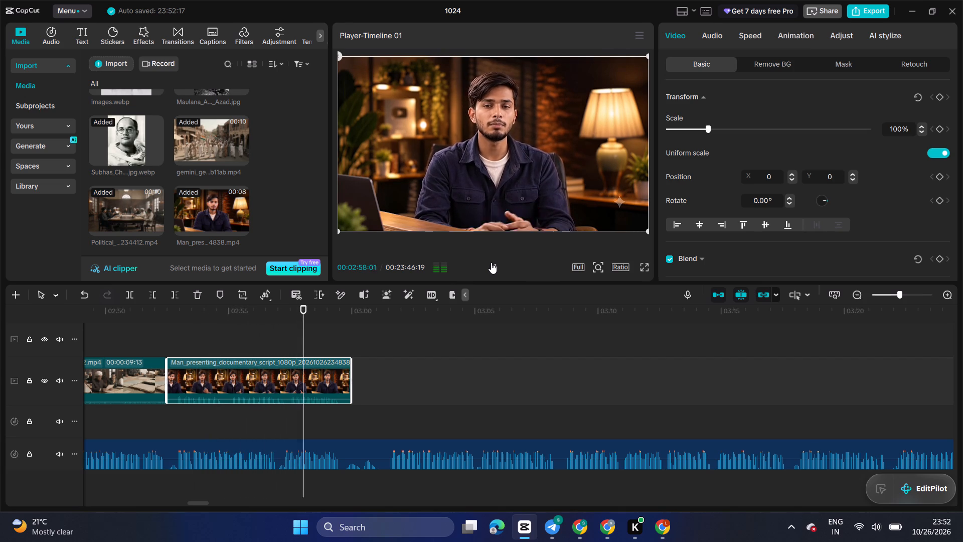
pyautogui.click(491, 262)
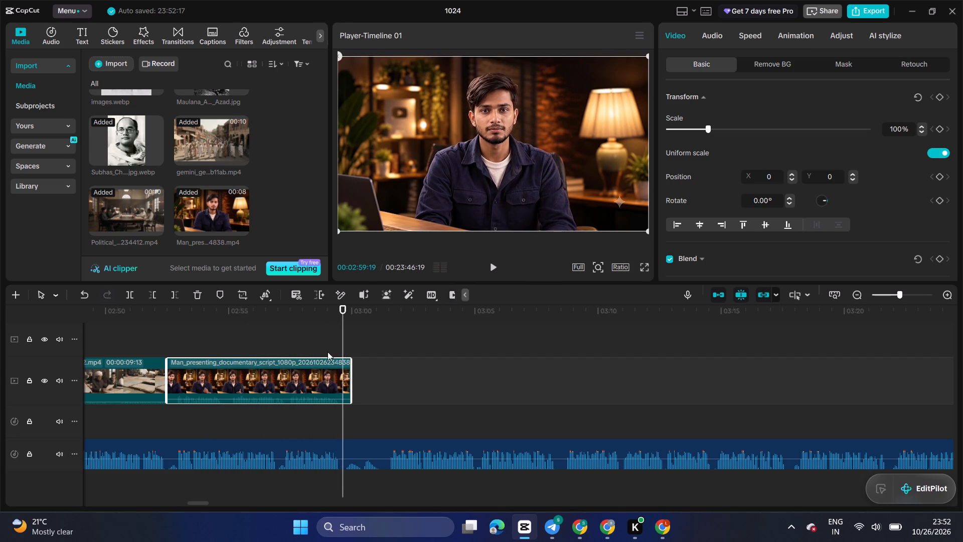
pyautogui.click(281, 350)
pyautogui.moveTo(281, 350); pyautogui.dragTo(223, 356)
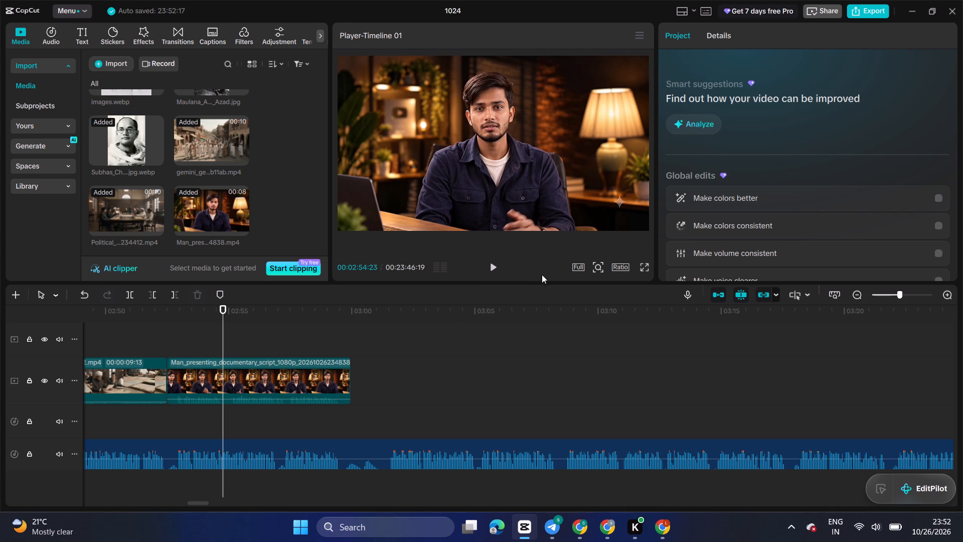
pyautogui.click(225, 337)
pyautogui.click(129, 290)
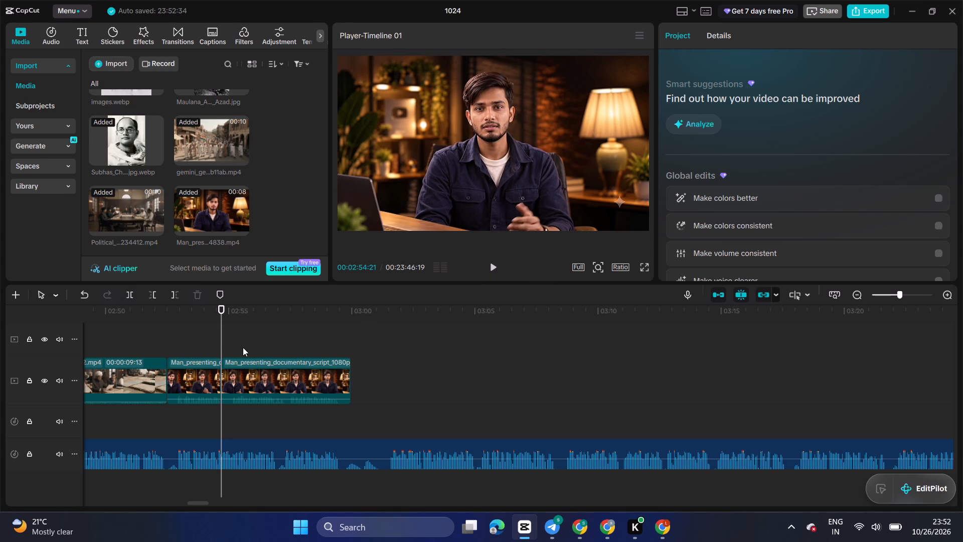
# Trim the start of the second presenter segment up to about 00:02:55:04.
pyautogui.click(234, 339)
pyautogui.click(234, 339)
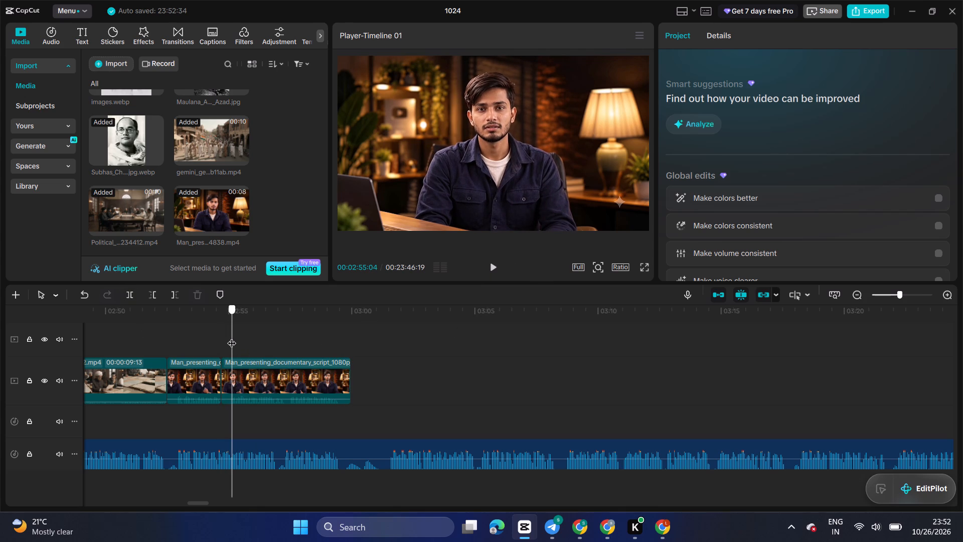
pyautogui.click(238, 370)
pyautogui.click(148, 296)
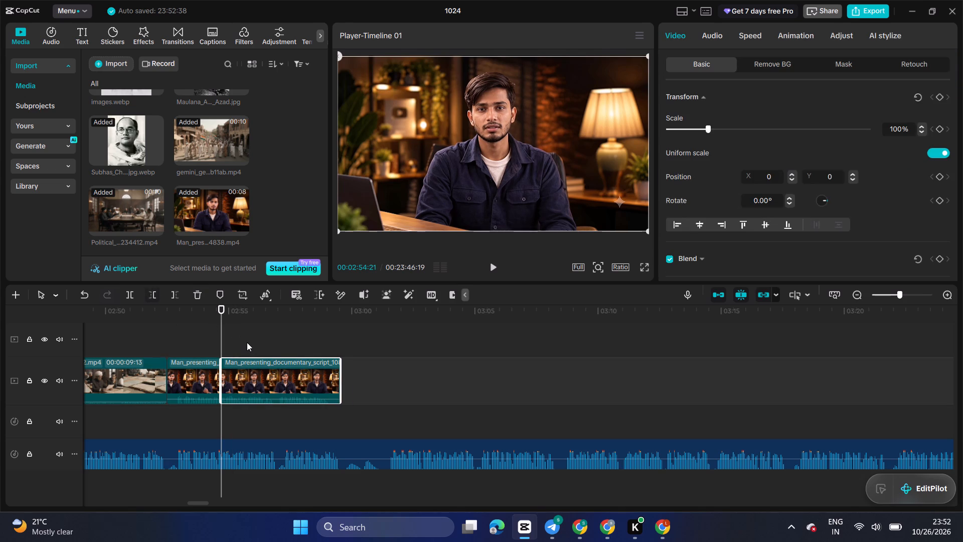
# Split the second presenter segment at 00:02:56:23.
pyautogui.click(249, 343)
pyautogui.moveTo(250, 343); pyautogui.dragTo(272, 349)
pyautogui.click(273, 370)
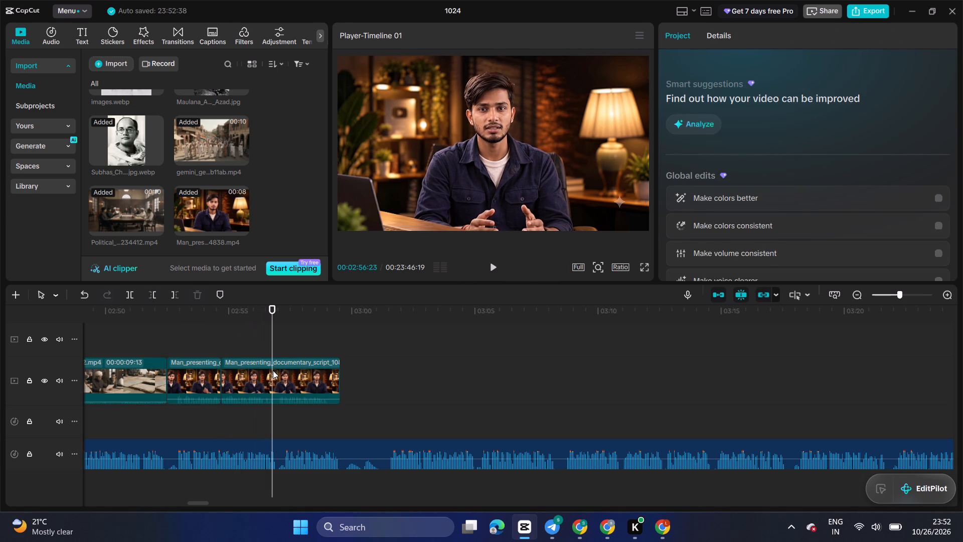
pyautogui.click(130, 290)
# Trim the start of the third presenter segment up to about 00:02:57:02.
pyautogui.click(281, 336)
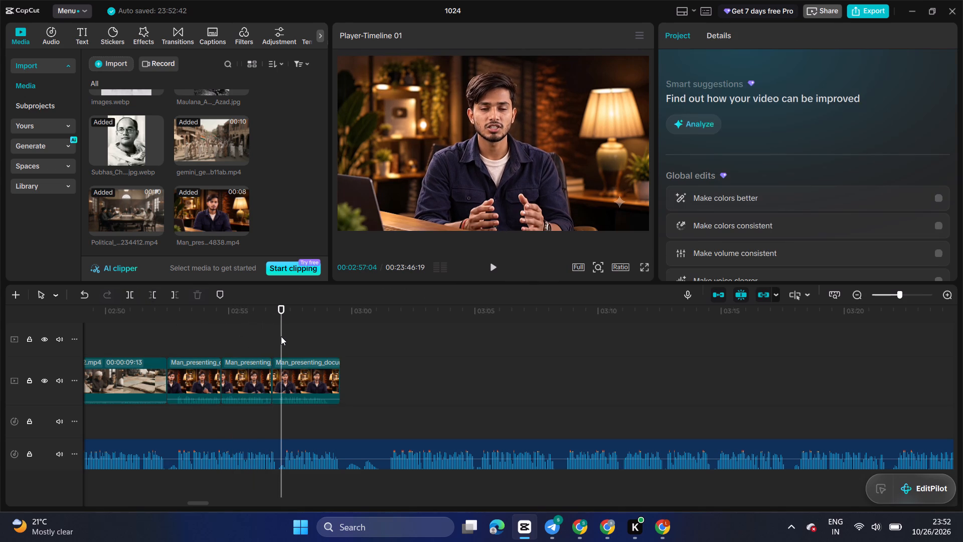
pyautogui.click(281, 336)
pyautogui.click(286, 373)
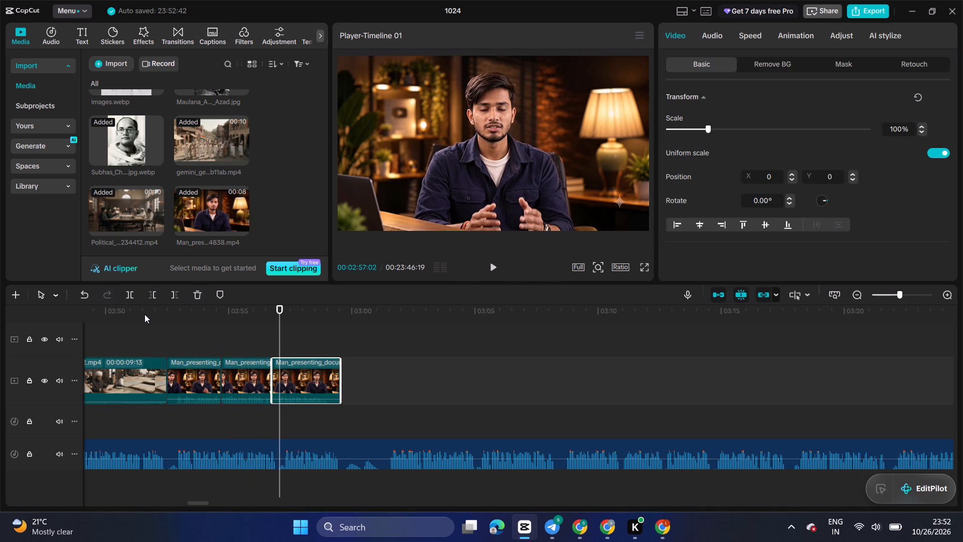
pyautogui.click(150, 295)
# Play back the presenter segments, extend the third segment's trimmed start to an earlier frame, and replay it against the narration.
pyautogui.click(164, 330)
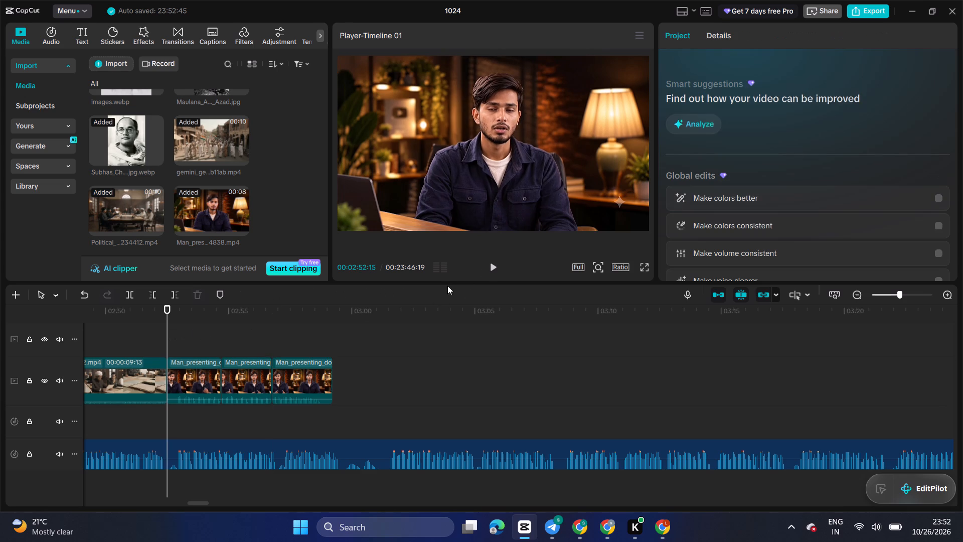
pyautogui.click(493, 268)
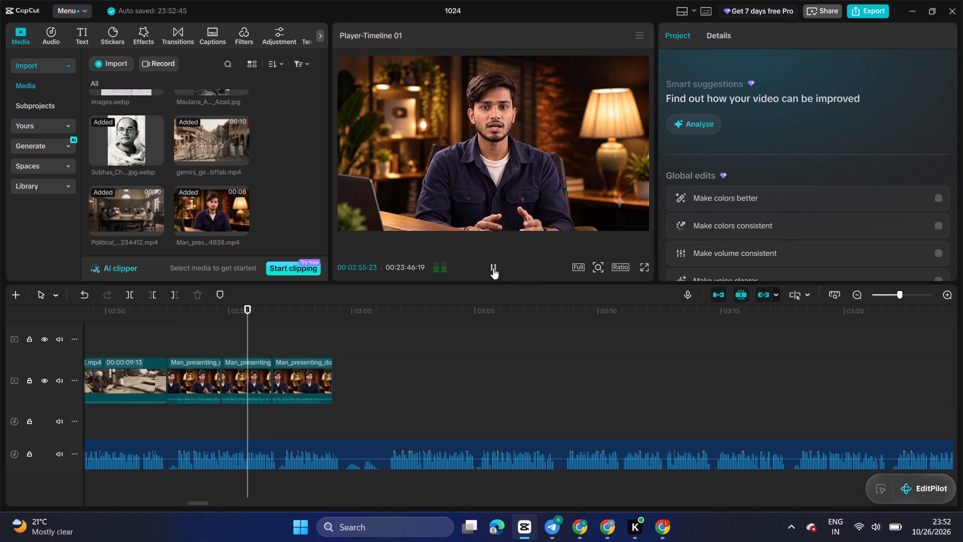
pyautogui.click(493, 268)
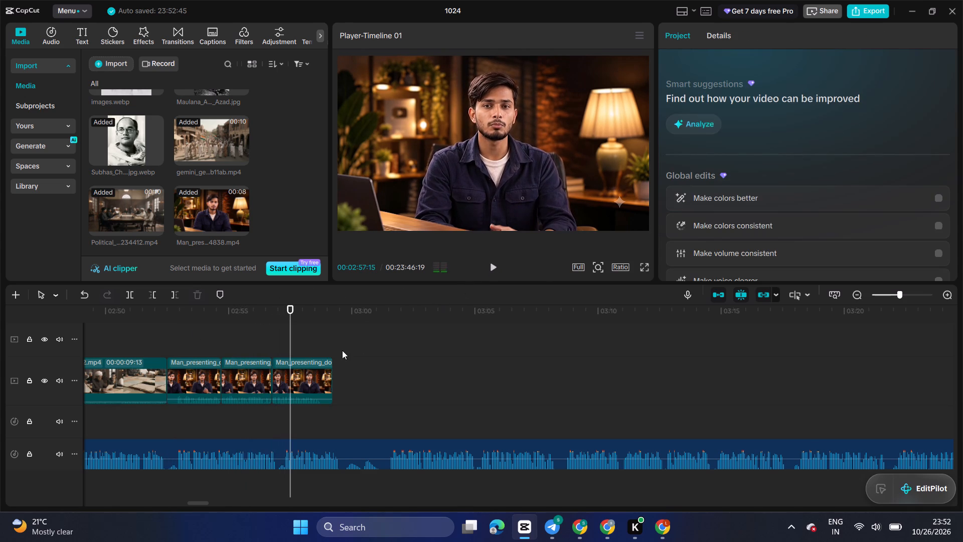
pyautogui.click(273, 343)
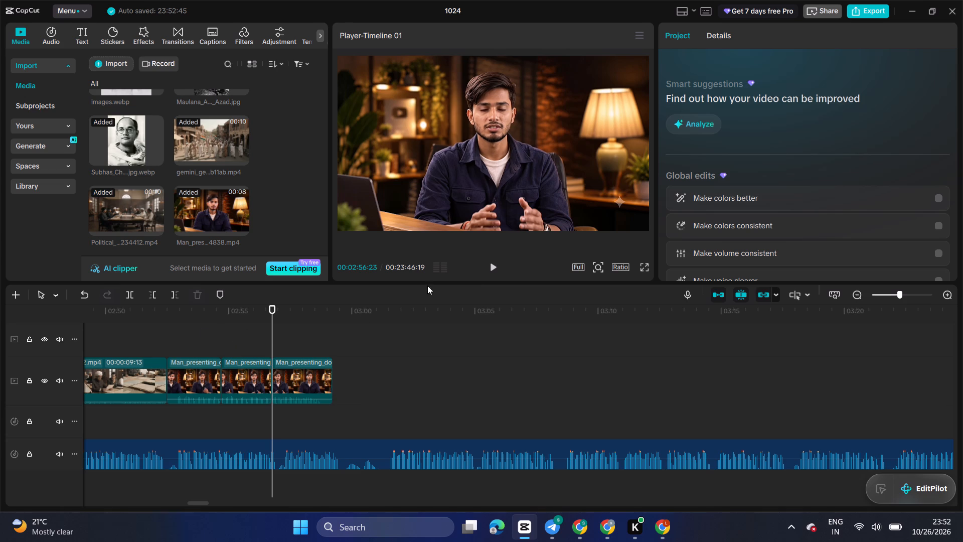
pyautogui.click(285, 375)
pyautogui.moveTo(271, 371); pyautogui.dragTo(263, 377)
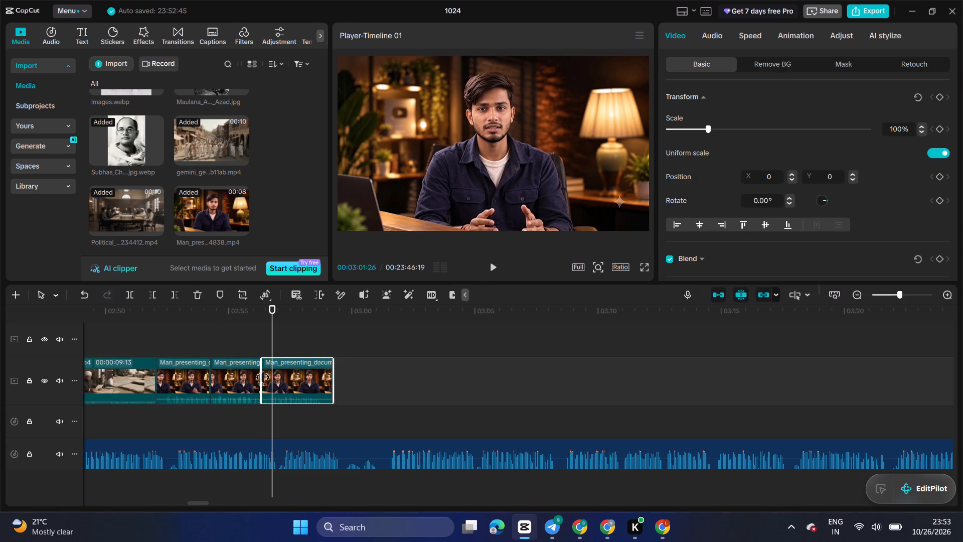
pyautogui.moveTo(263, 377); pyautogui.dragTo(265, 379)
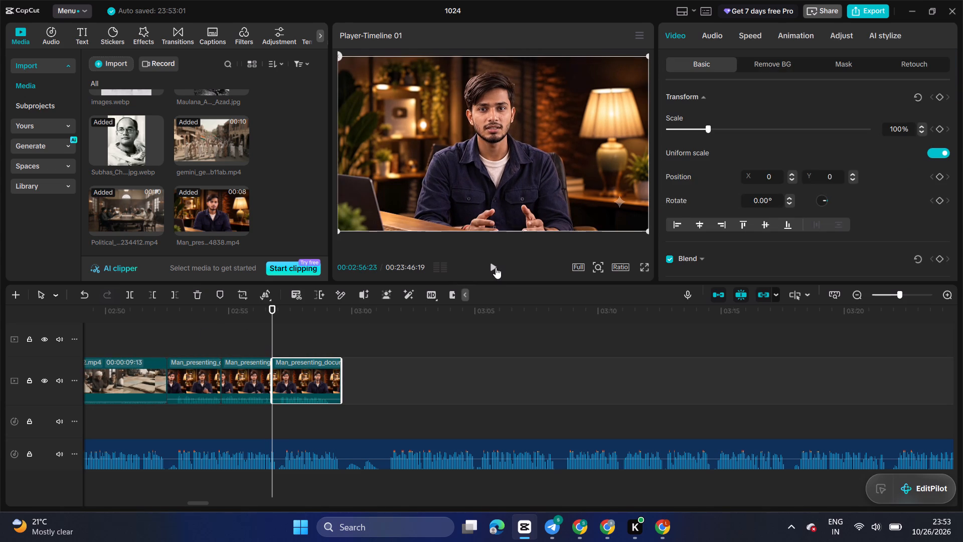
pyautogui.click(496, 267)
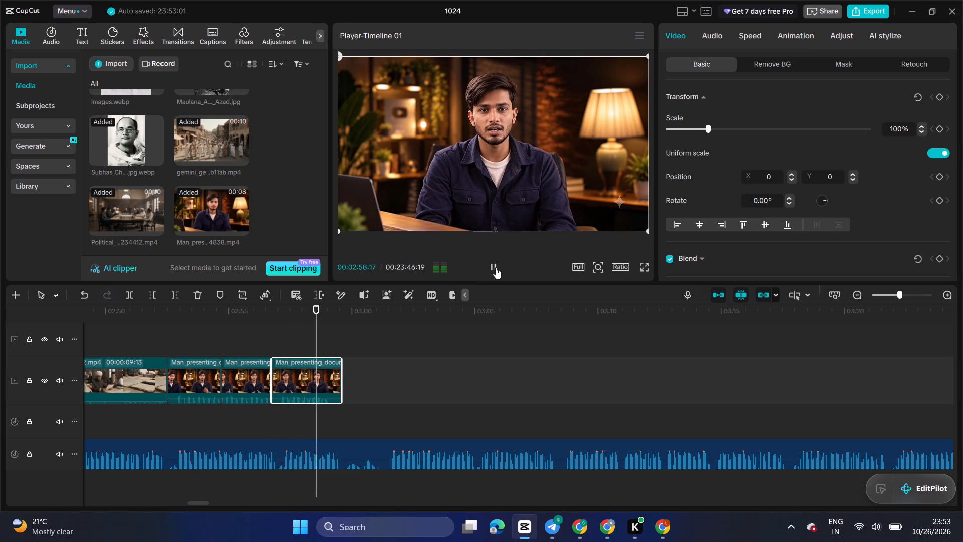
pyautogui.click(496, 267)
# Set the speed of all three presenter segments to 0.95x and play them back against the narration.
pyautogui.moveTo(209, 341); pyautogui.dragTo(260, 354)
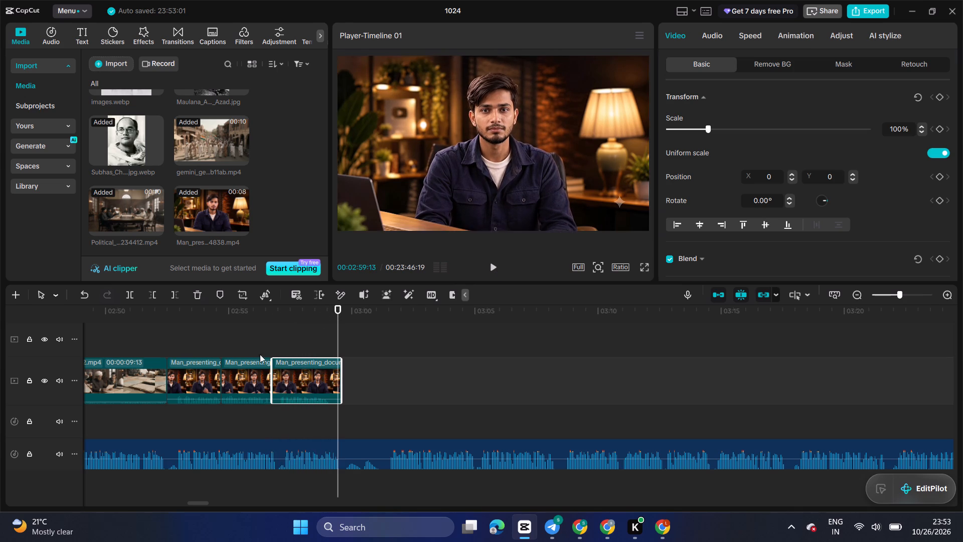
pyautogui.moveTo(260, 354); pyautogui.dragTo(309, 373)
pyautogui.click(708, 36)
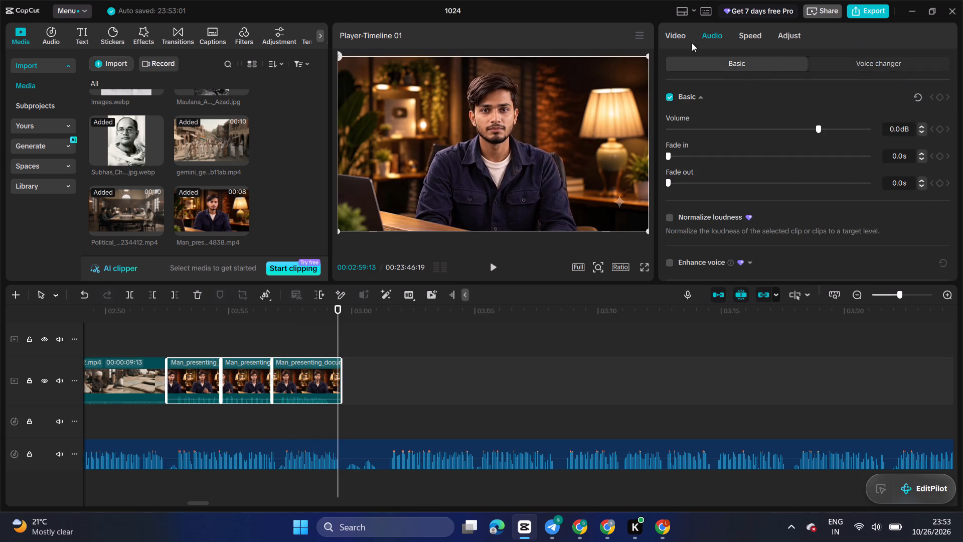
pyautogui.click(684, 39)
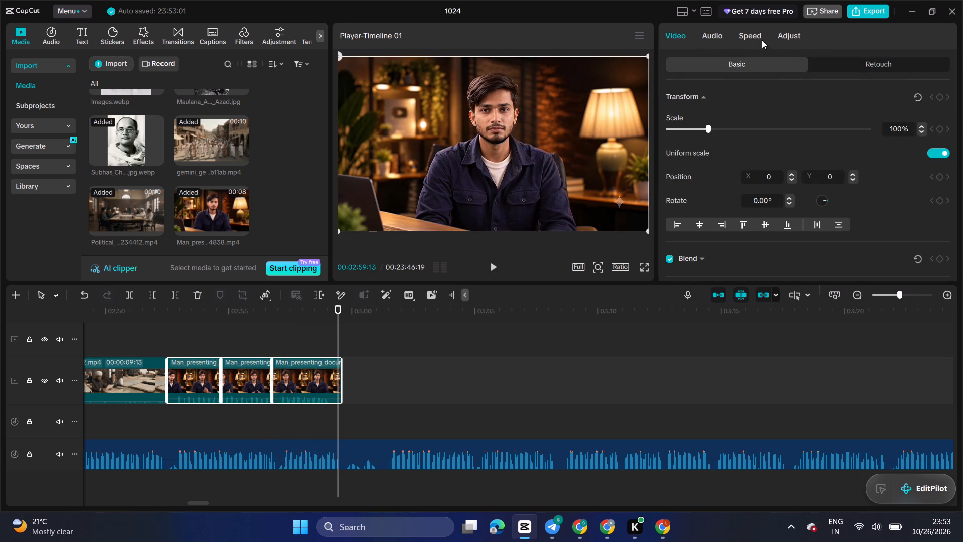
pyautogui.click(746, 33)
pyautogui.click(945, 118)
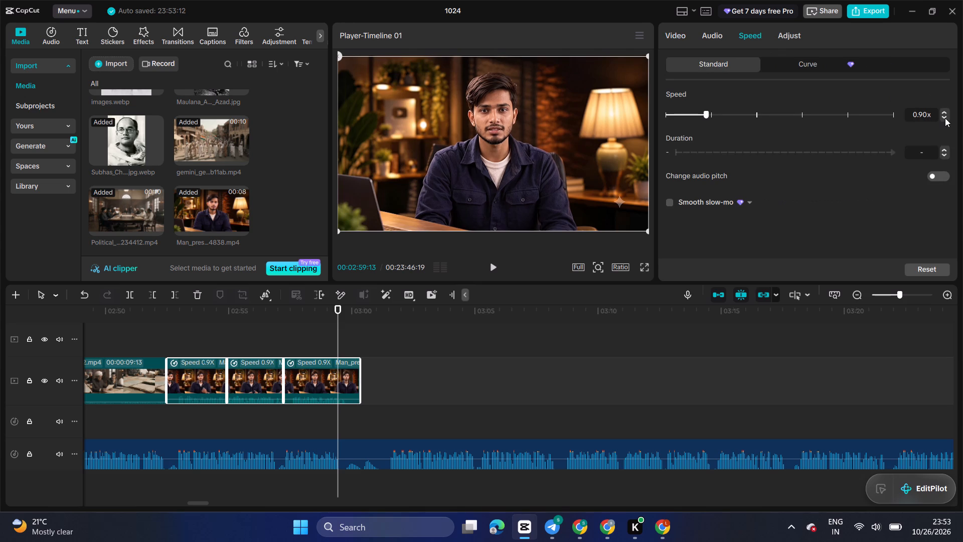
pyautogui.click(925, 113)
pyautogui.press('BackSpace')
pyautogui.press('5')
pyautogui.press('Return')
pyautogui.click(222, 347)
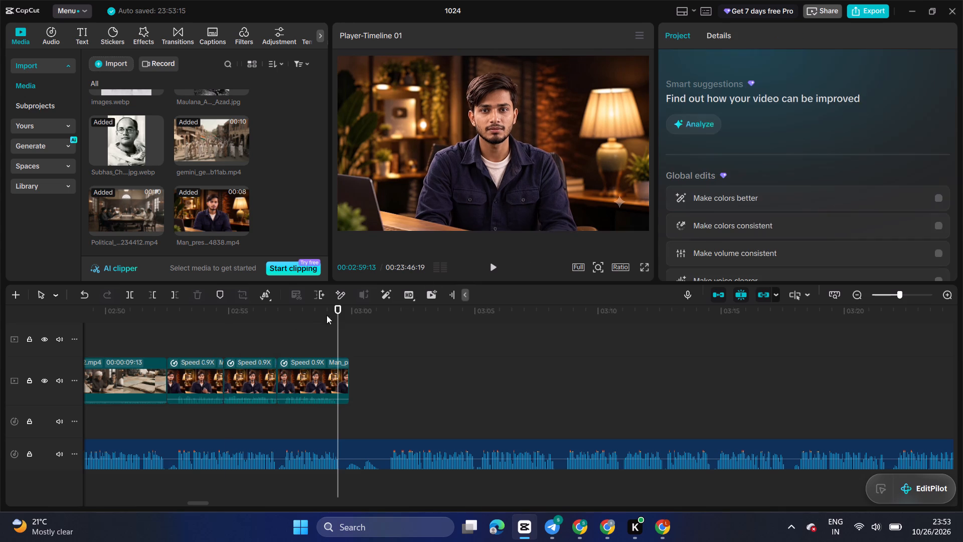
pyautogui.click(491, 266)
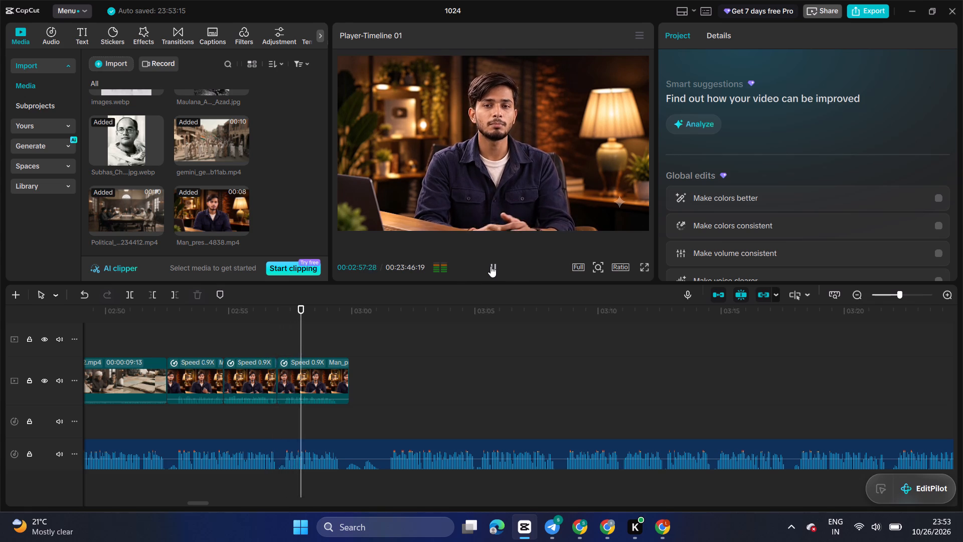
pyautogui.click(491, 266)
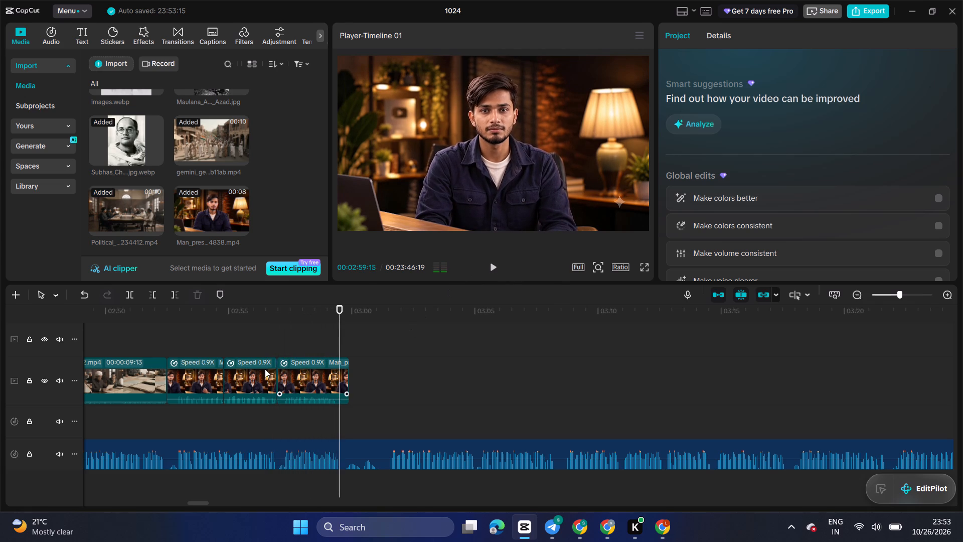
# Mute all three presenter segments by lowering their volume to -∞ dB.
pyautogui.moveTo(197, 333); pyautogui.dragTo(314, 387)
pyautogui.click(717, 39)
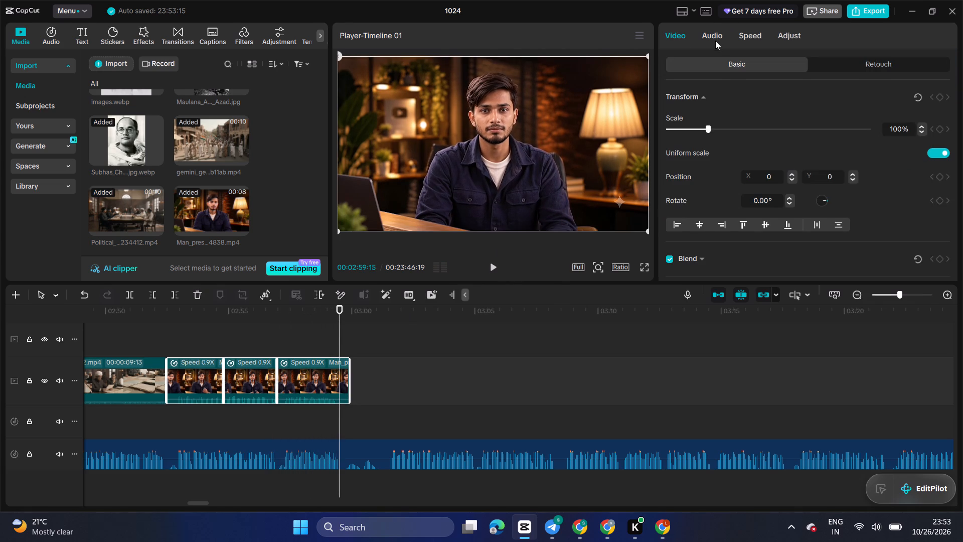
pyautogui.moveTo(741, 132); pyautogui.dragTo(621, 148)
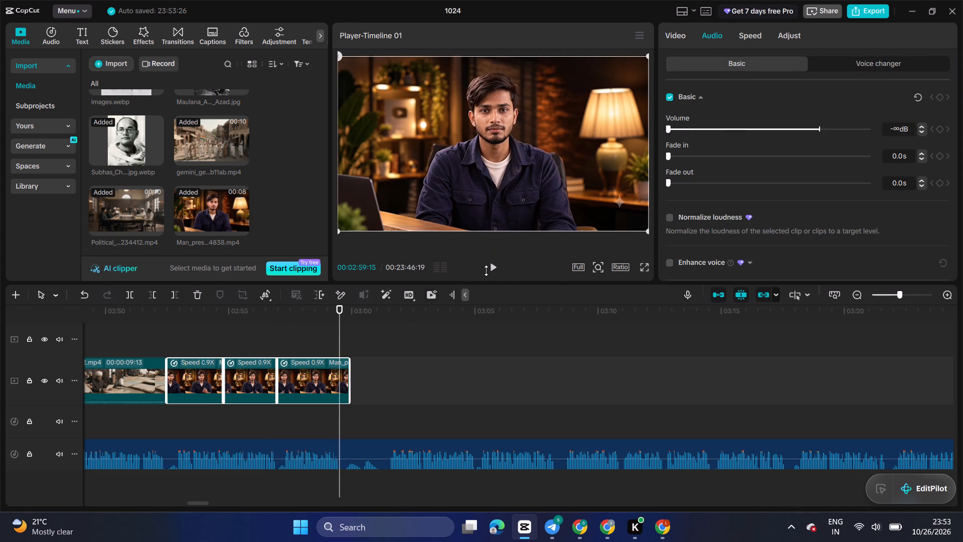
# Play on past the last presenter segment, then split the narration audio at 00:02:59:15.
pyautogui.click(502, 269)
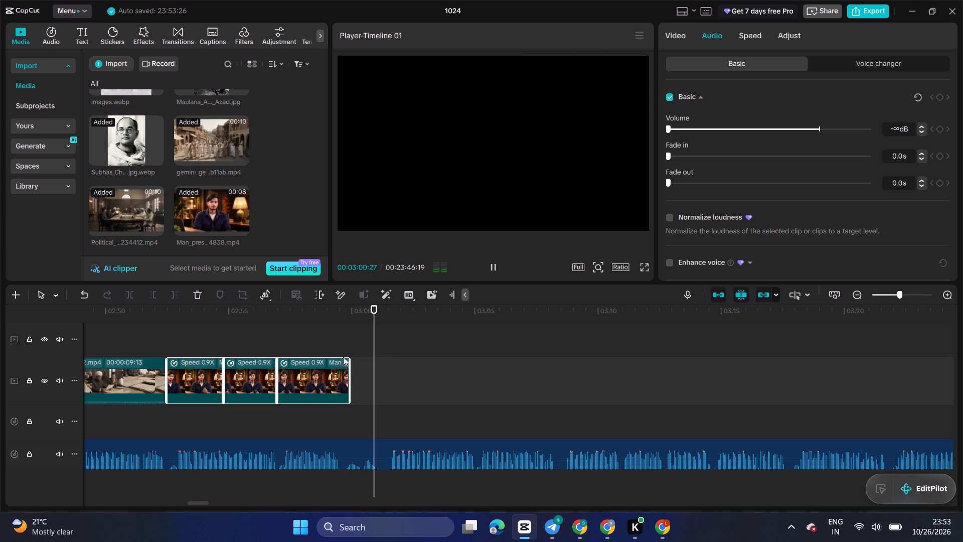
pyautogui.click(341, 342)
pyautogui.click(341, 342)
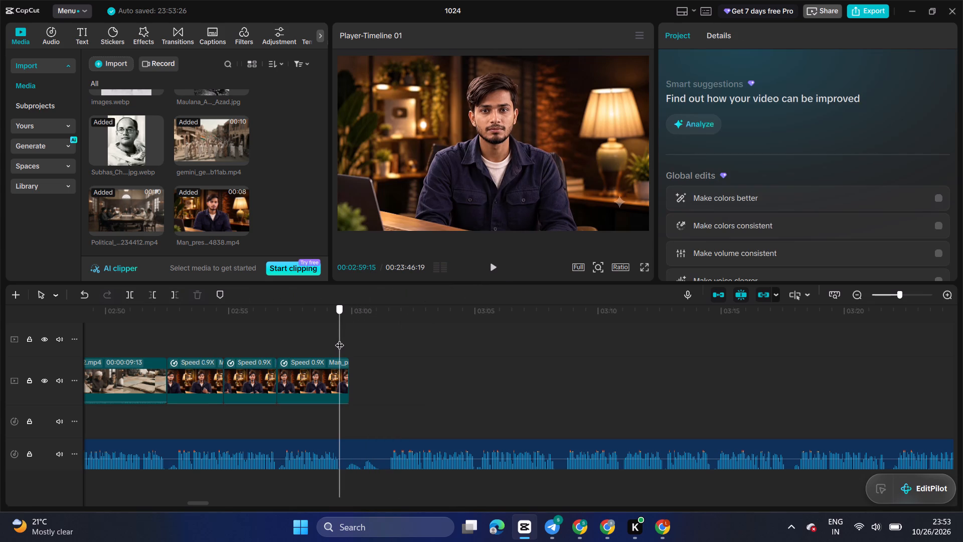
pyautogui.click(330, 455)
pyautogui.click(131, 292)
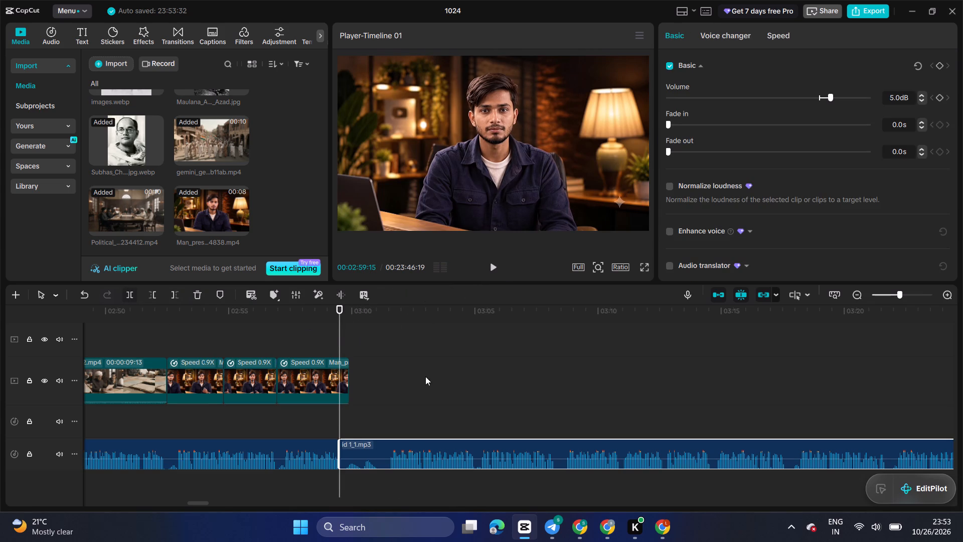
# Trim the start of the narration's second part up to 00:03:01:15 and move it against the first part to close the gap.
pyautogui.click(385, 388)
pyautogui.moveTo(384, 388); pyautogui.dragTo(389, 392)
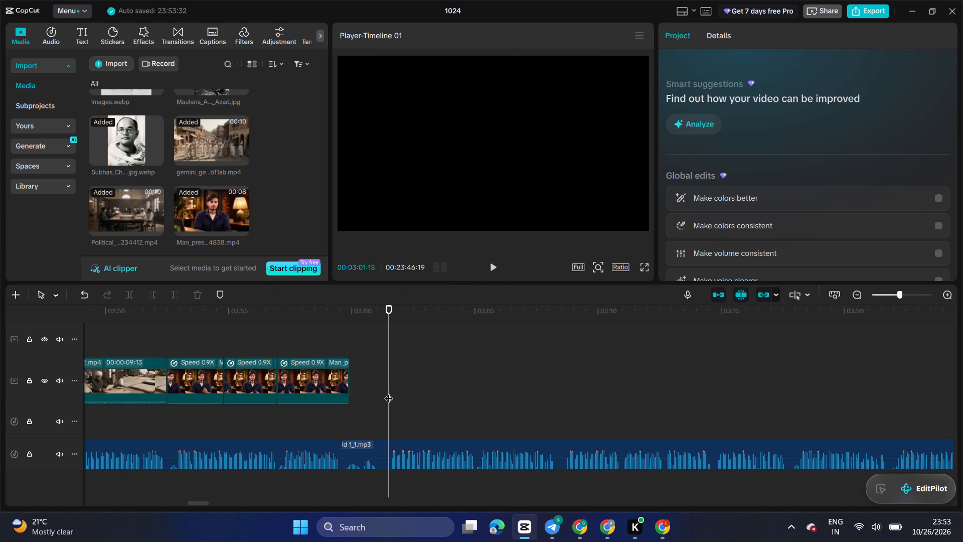
pyautogui.click(393, 444)
pyautogui.click(155, 294)
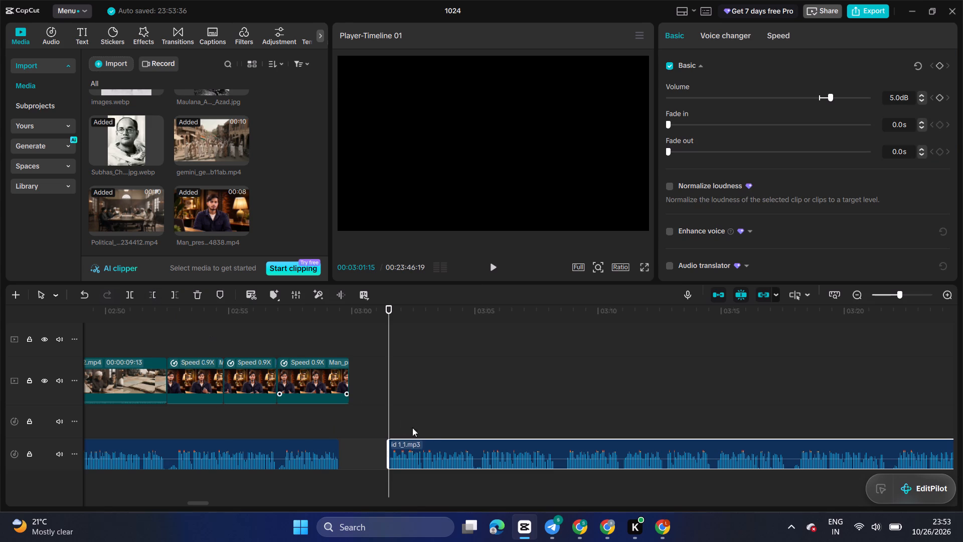
pyautogui.moveTo(433, 443); pyautogui.dragTo(385, 445)
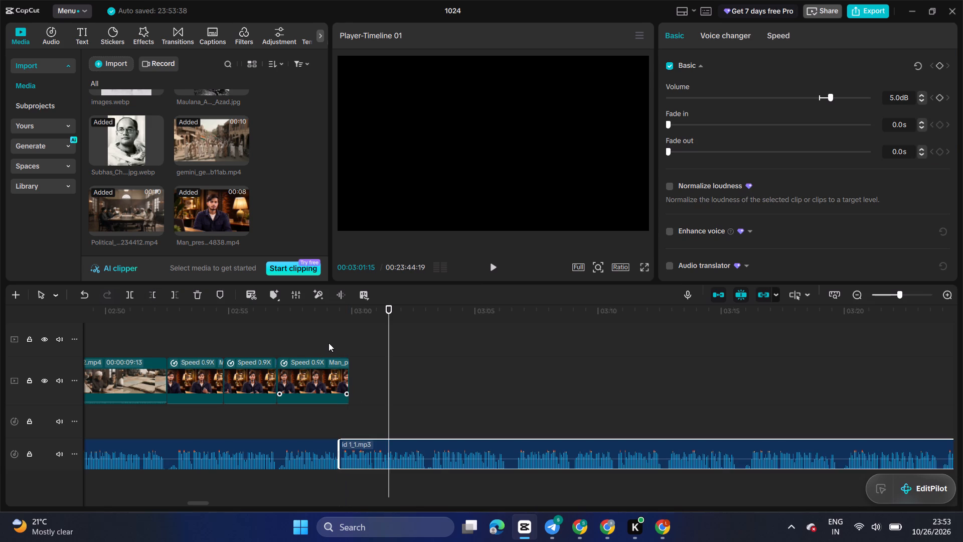
# Trim the end of the third presenter segment back to the narration cut at 00:02:59:15 and start playback from there.
pyautogui.click(330, 343)
pyautogui.moveTo(330, 343); pyautogui.dragTo(339, 348)
pyautogui.click(334, 392)
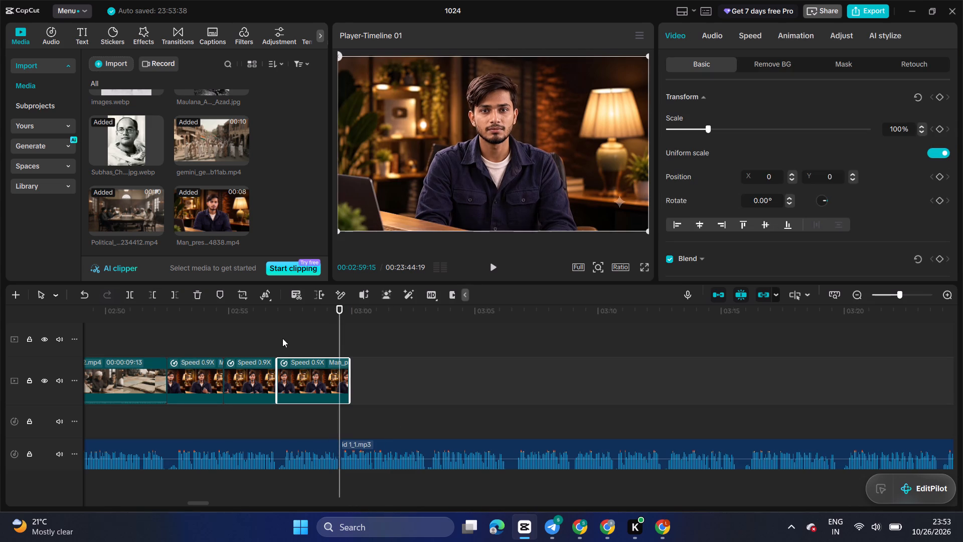
pyautogui.click(179, 294)
pyautogui.click(495, 265)
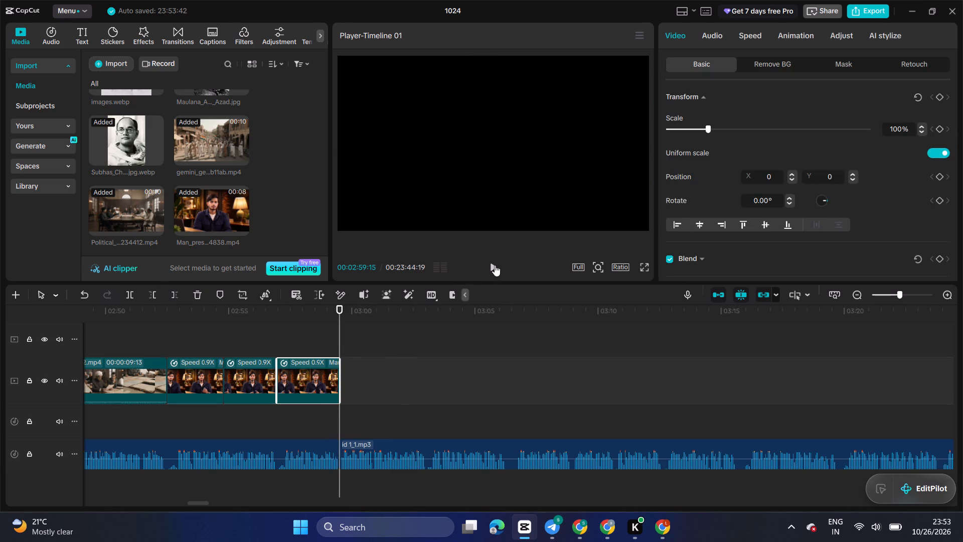
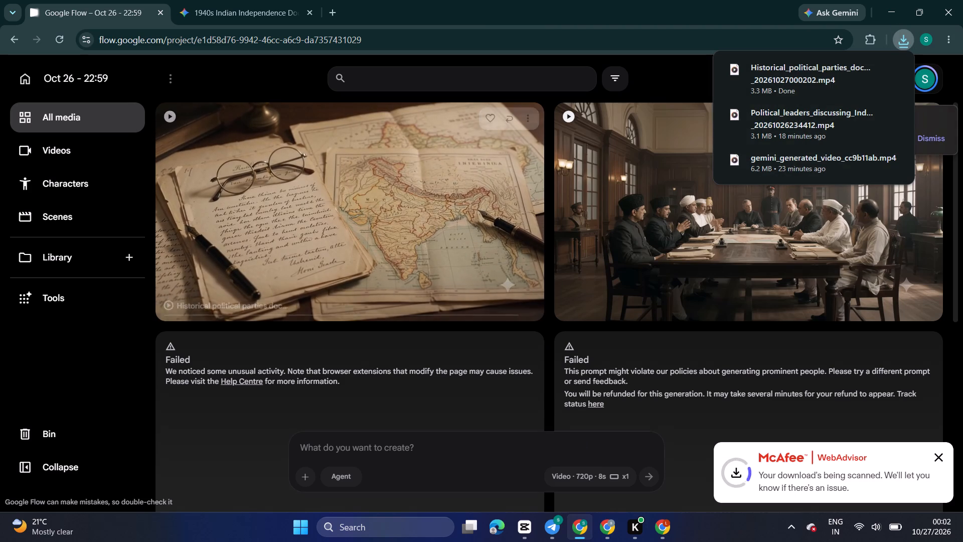
# Switch to CapCut and import the newly downloaded Historical_political_parties video from Downloads into the project media.
pyautogui.click(528, 528)
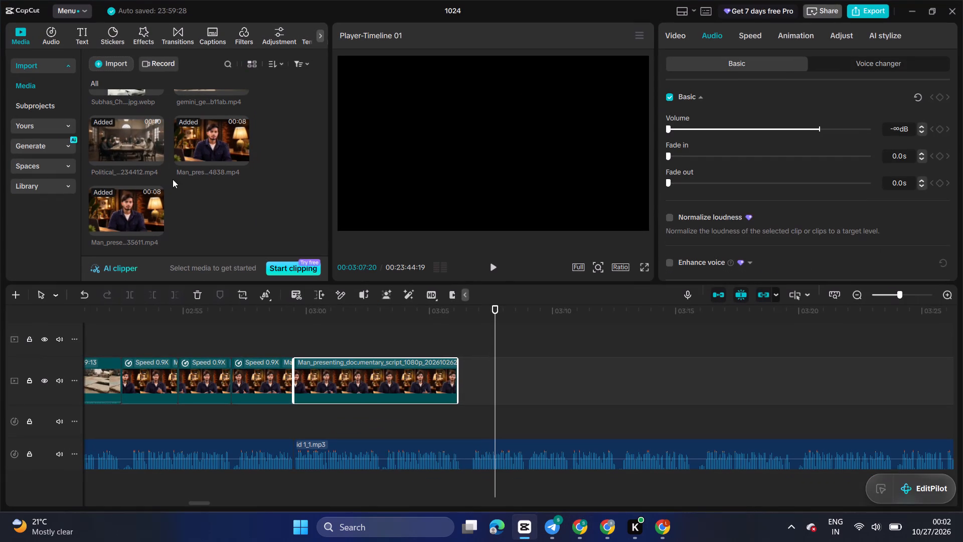
pyautogui.click(123, 71)
pyautogui.click(139, 84)
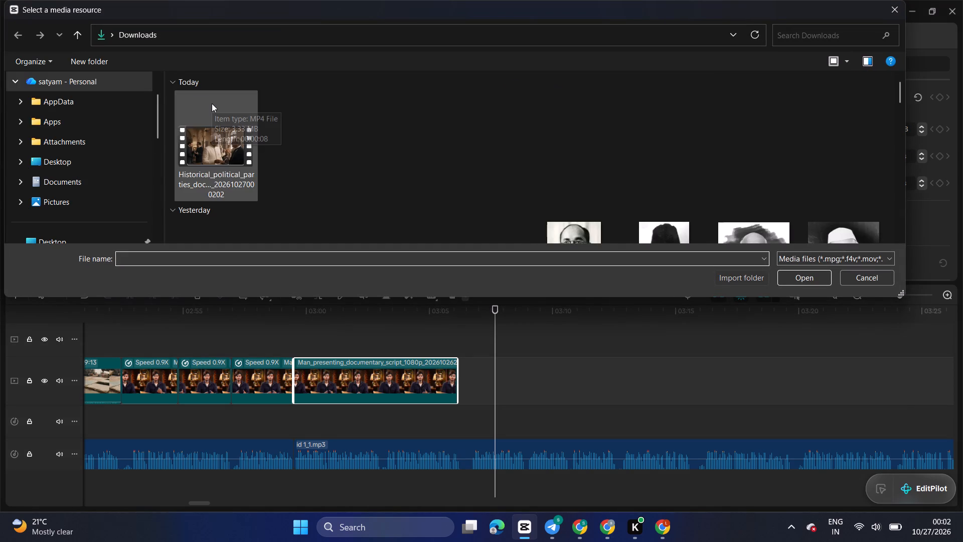
pyautogui.doubleClick(212, 103)
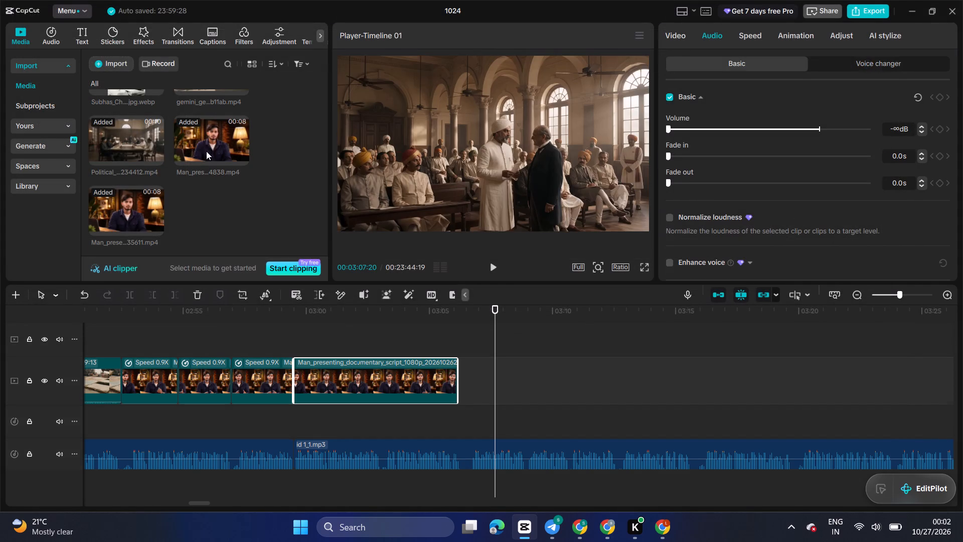
# Place the imported Historical_political_parties clip on the main video track directly after the last presenter clip.
pyautogui.scroll(-2, 201, 184)
pyautogui.moveTo(198, 195); pyautogui.dragTo(408, 310)
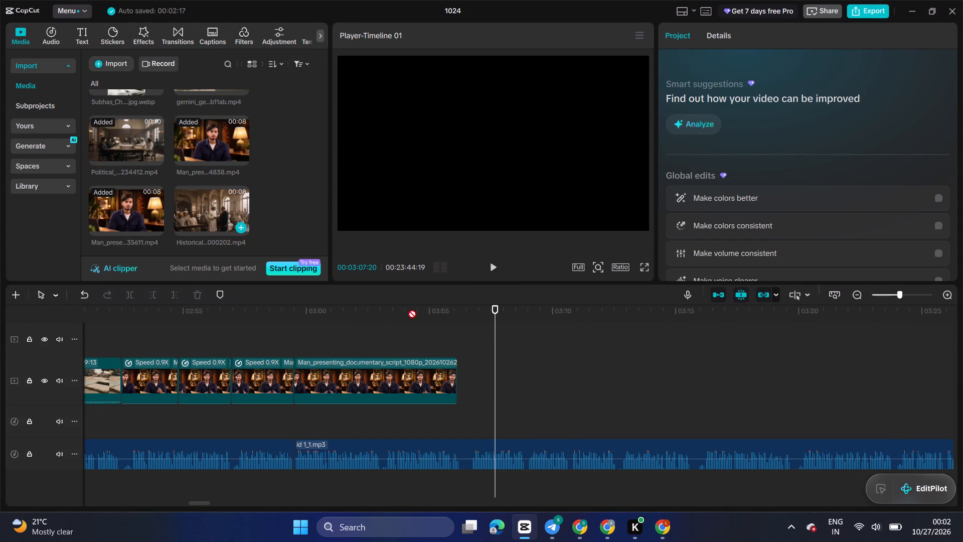
pyautogui.moveTo(408, 310); pyautogui.dragTo(466, 371)
# Play from the start of the political parties clip and mute its audio by lowering the volume to -∞ dB.
pyautogui.click(454, 334)
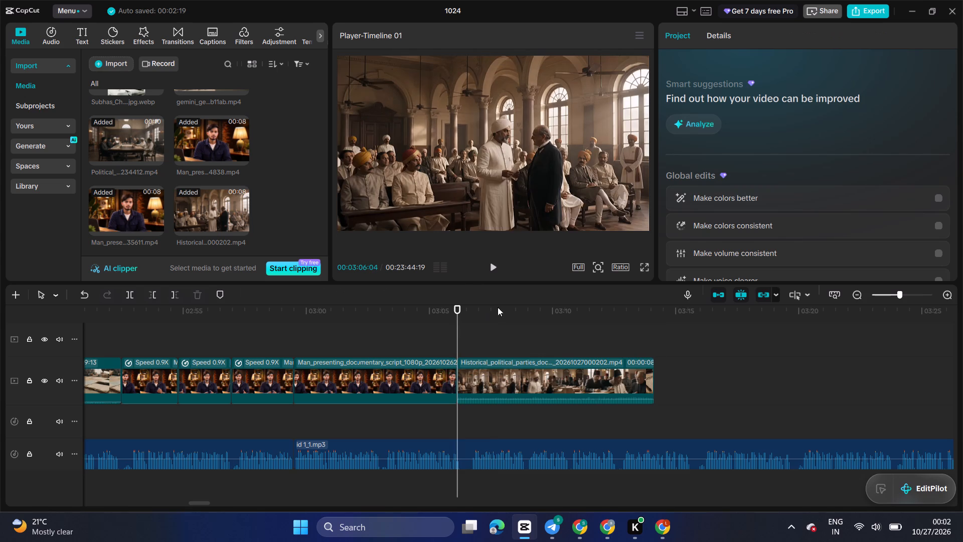
pyautogui.click(495, 261)
pyautogui.click(548, 364)
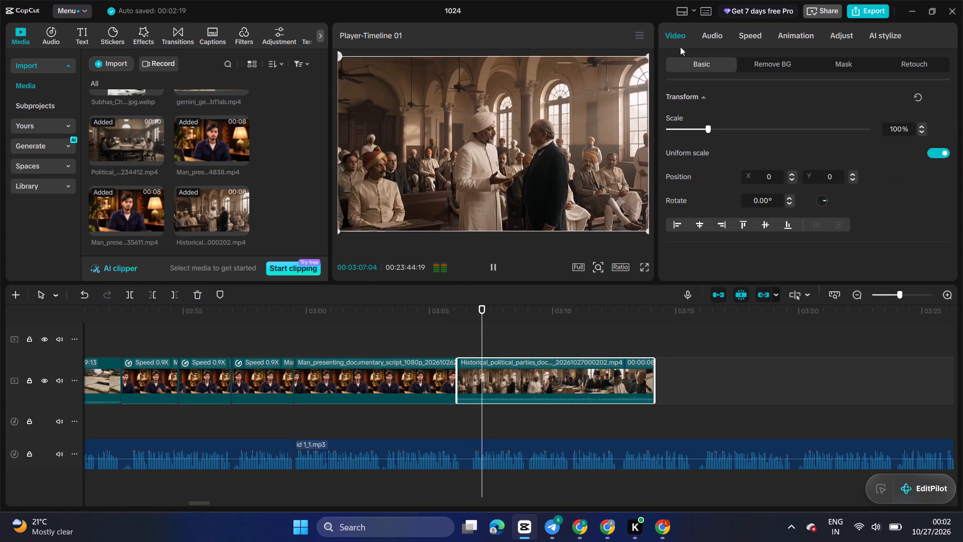
pyautogui.click(702, 38)
pyautogui.moveTo(726, 131); pyautogui.dragTo(633, 149)
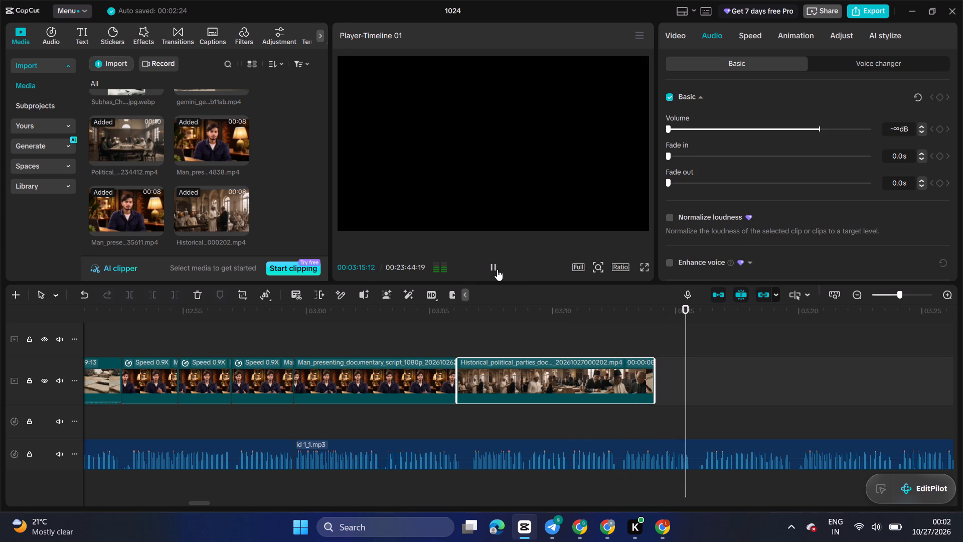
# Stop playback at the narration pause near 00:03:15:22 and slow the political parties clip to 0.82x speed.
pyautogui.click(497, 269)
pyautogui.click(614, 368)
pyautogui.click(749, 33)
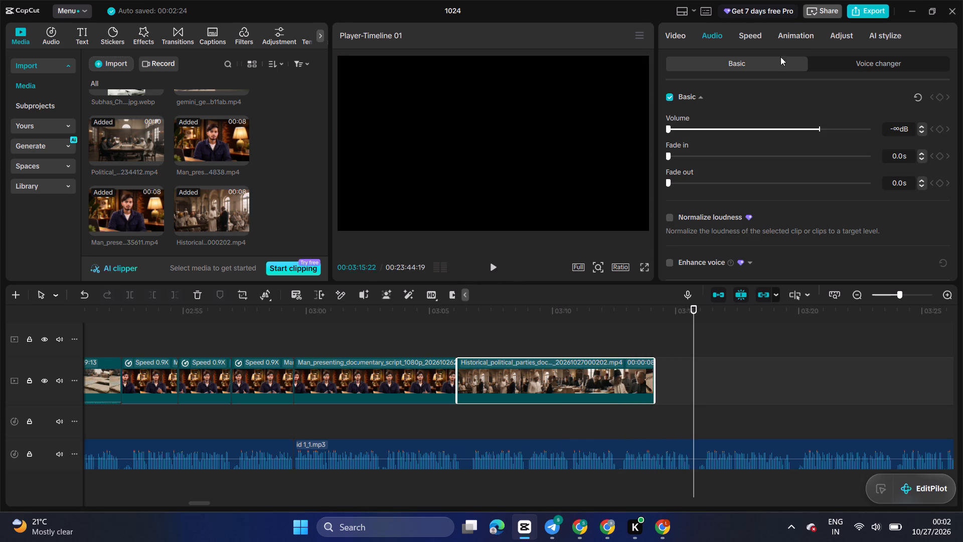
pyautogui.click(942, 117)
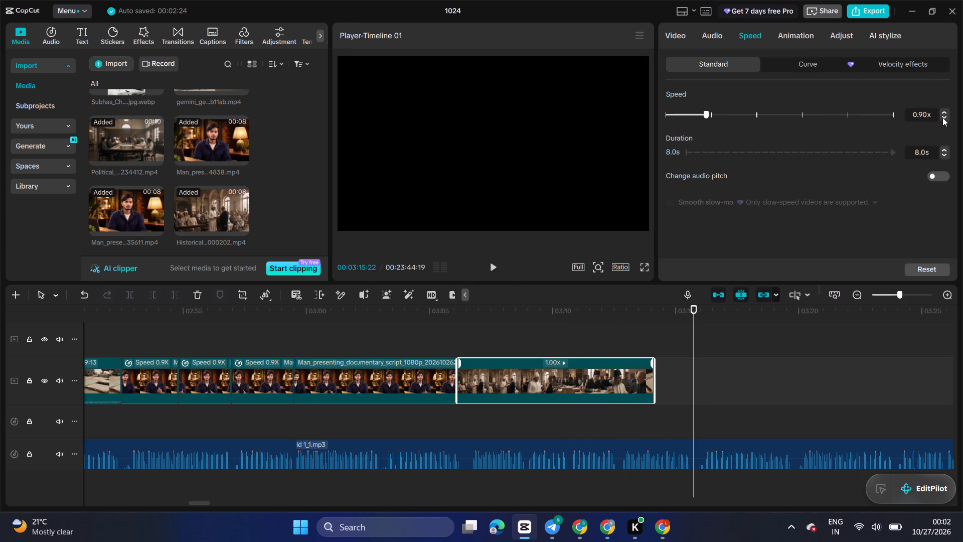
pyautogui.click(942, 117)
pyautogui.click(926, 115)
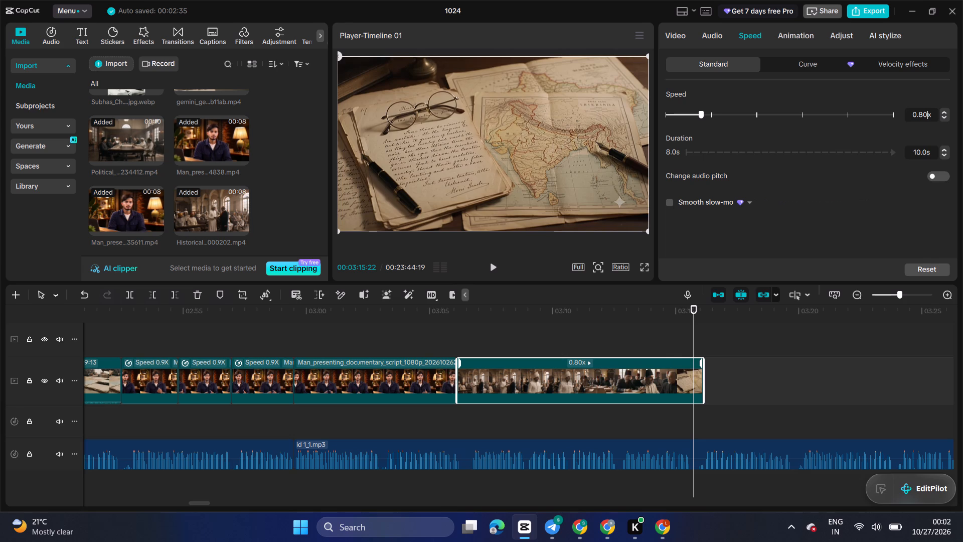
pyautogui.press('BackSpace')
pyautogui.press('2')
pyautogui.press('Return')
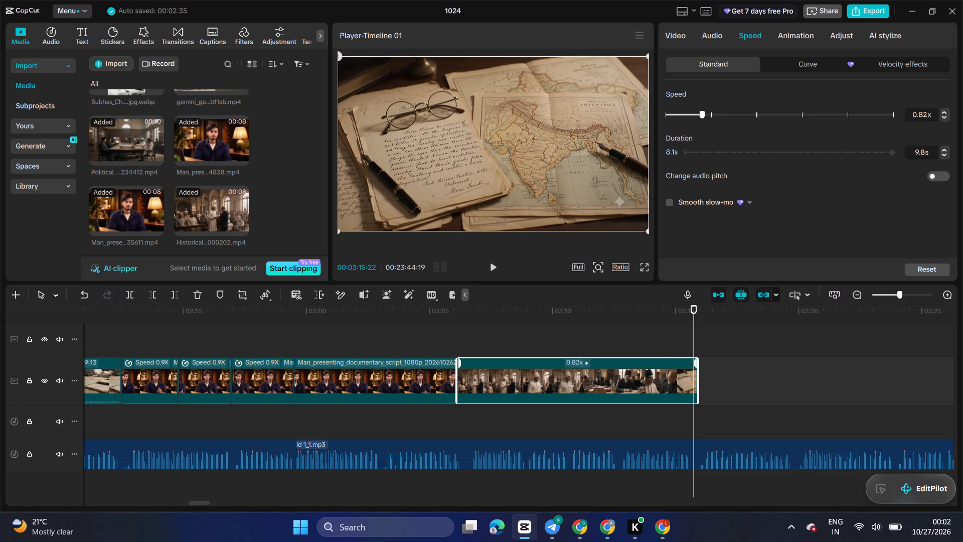
# Set the political parties clip's speed to 0.84x so that it ends at the playhead.
pyautogui.click(926, 115)
pyautogui.press('BackSpace')
pyautogui.press('1')
pyautogui.press('BackSpace')
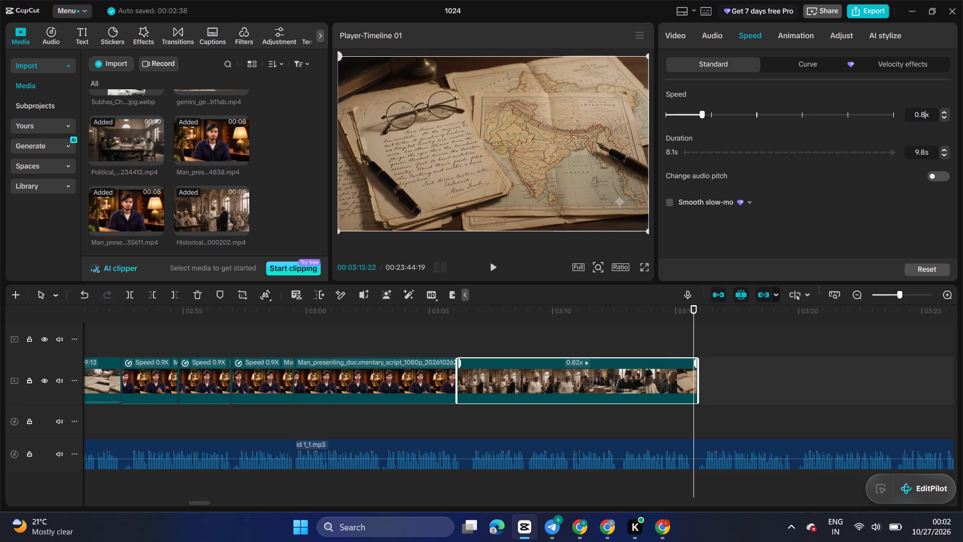
pyautogui.click(926, 115)
pyautogui.press('Right')
pyautogui.press('BackSpace')
pyautogui.press('4')
pyautogui.press('Return')
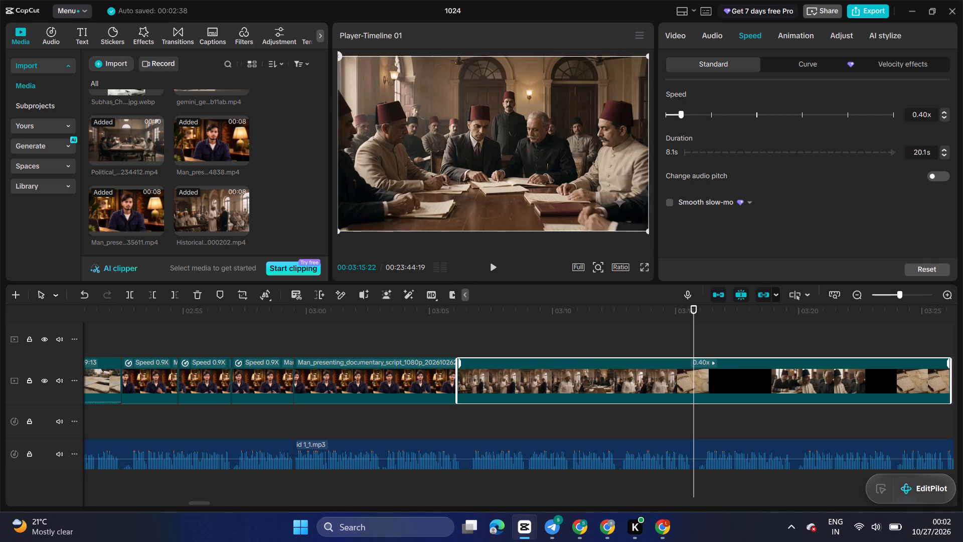
pyautogui.click(926, 115)
pyautogui.press('BackSpace')
pyautogui.press('BackSpace')
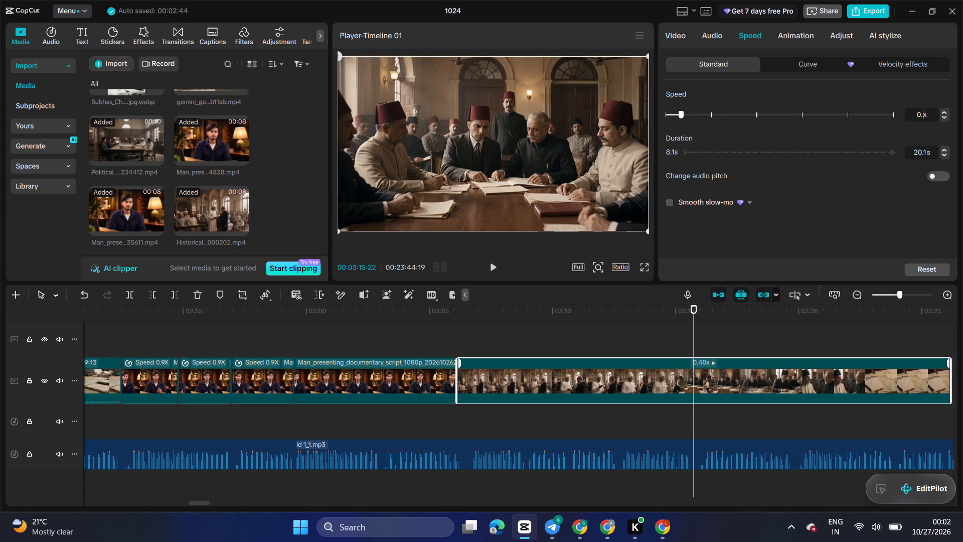
pyautogui.write('84')
pyautogui.press('Return')
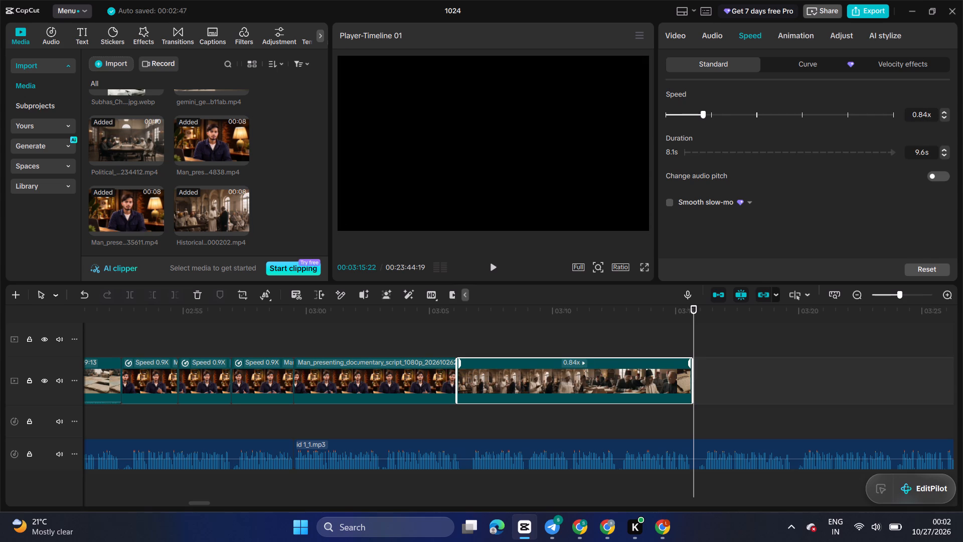
# Play the slowed political parties clip from its beginning to check it against the narration.
pyautogui.click(462, 336)
pyautogui.click(493, 273)
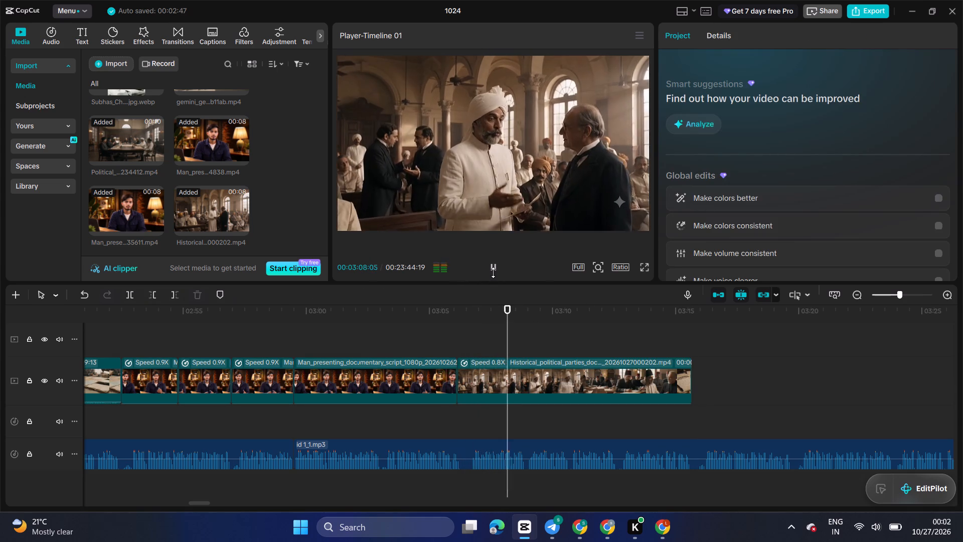
pyautogui.click(493, 273)
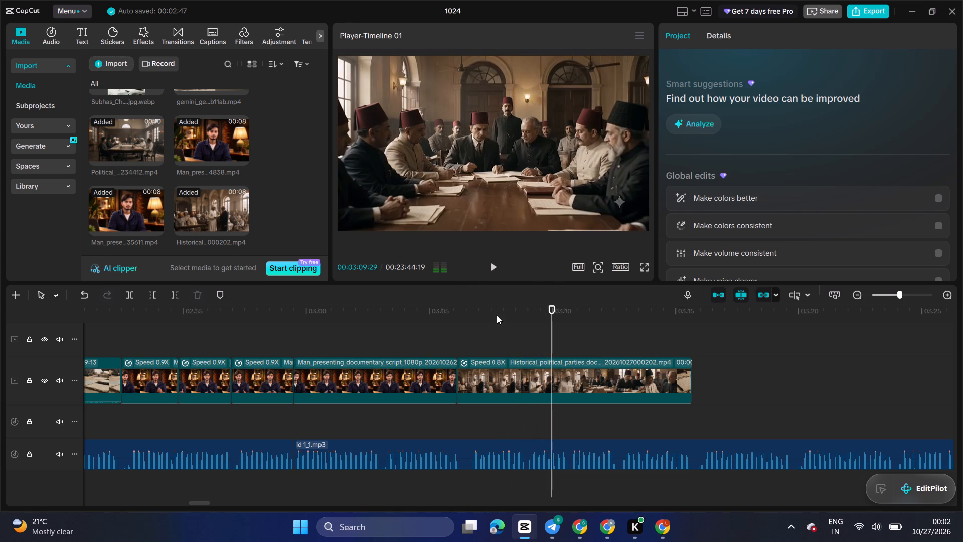
# Apply the Retro Flicker video effect to the political parties clip and briefly preview it.
pyautogui.click(453, 339)
pyautogui.moveTo(453, 339); pyautogui.dragTo(461, 339)
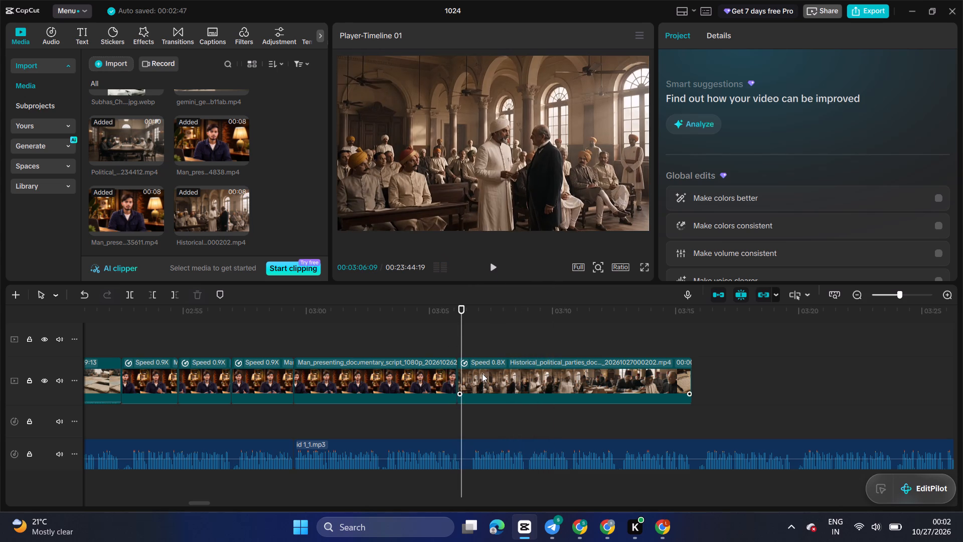
pyautogui.click(482, 373)
pyautogui.click(140, 32)
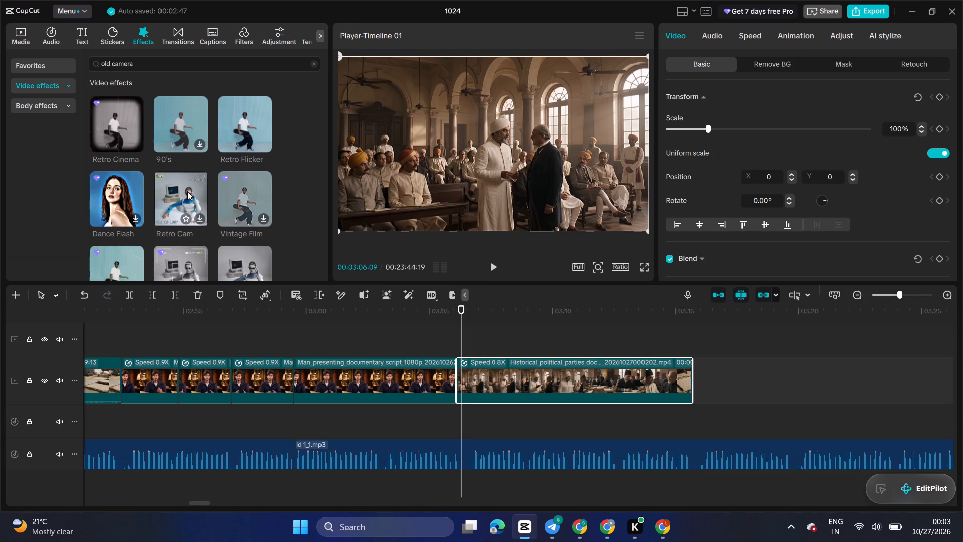
pyautogui.moveTo(240, 105); pyautogui.dragTo(475, 371)
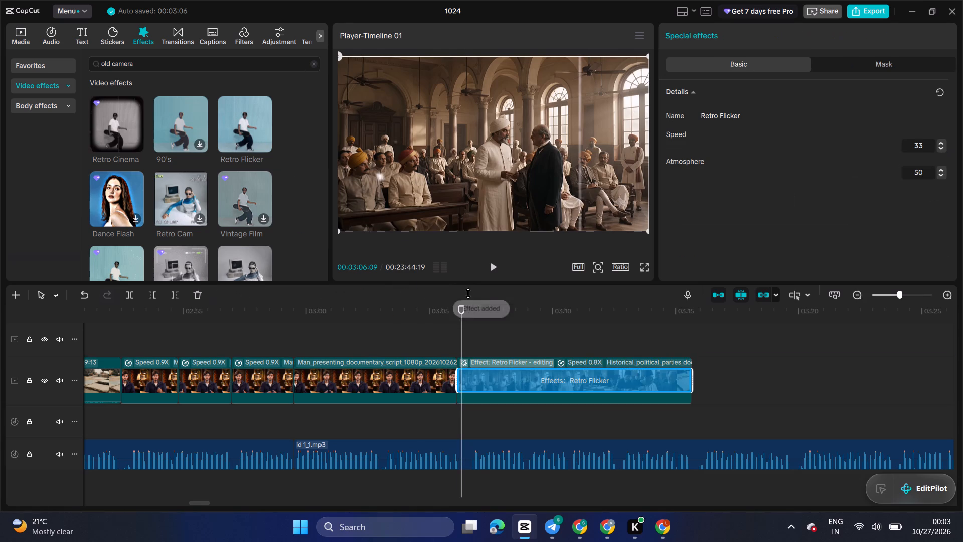
pyautogui.click(494, 261)
pyautogui.click(494, 261)
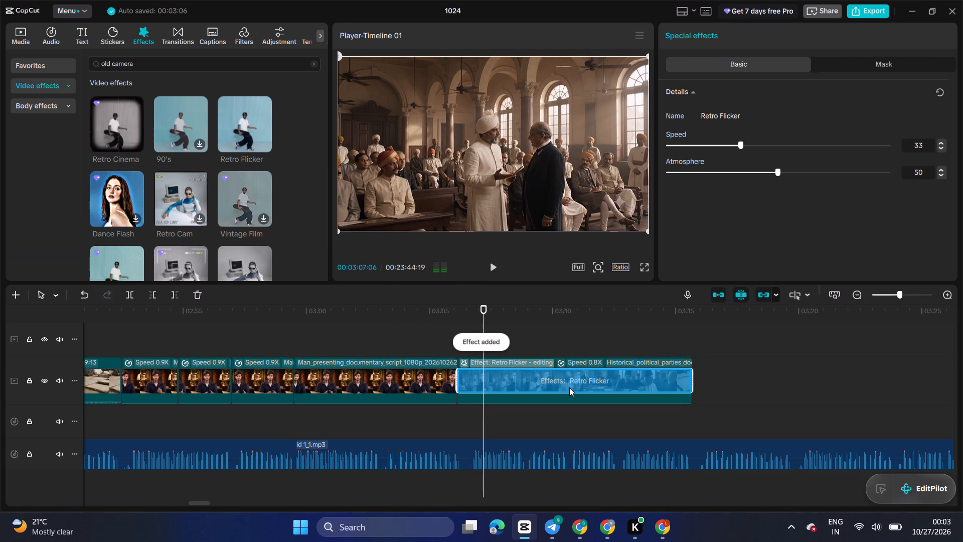
# Add a vignette of 11 to the political parties clip in its Adjust settings.
pyautogui.click(546, 364)
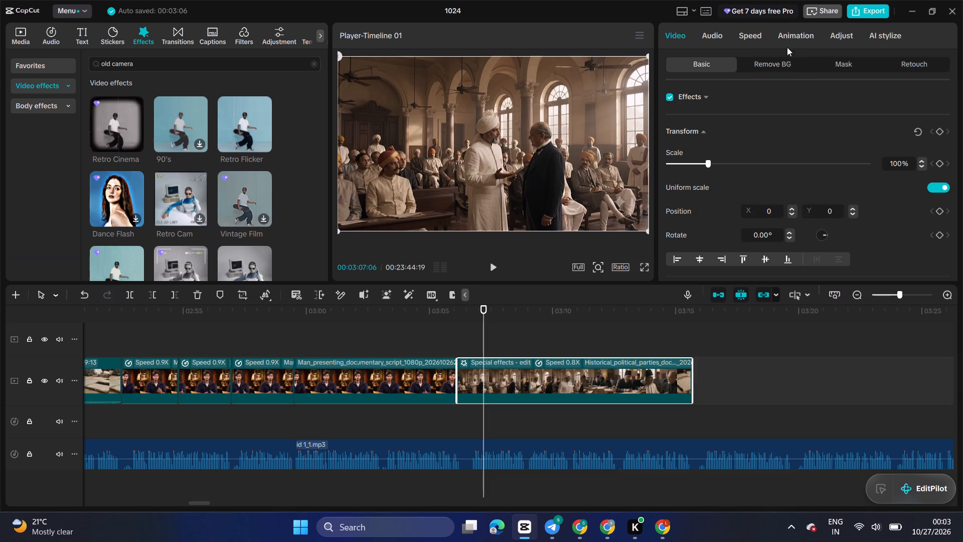
pyautogui.click(829, 35)
pyautogui.scroll(-3, 814, 126)
pyautogui.scroll(-2, 797, 198)
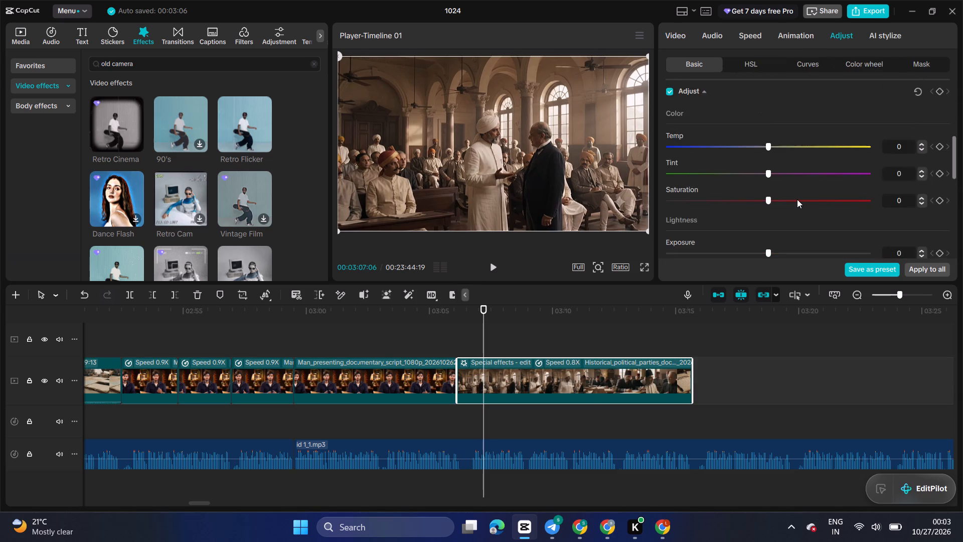
pyautogui.scroll(-1, 797, 199)
pyautogui.scroll(-5, 769, 108)
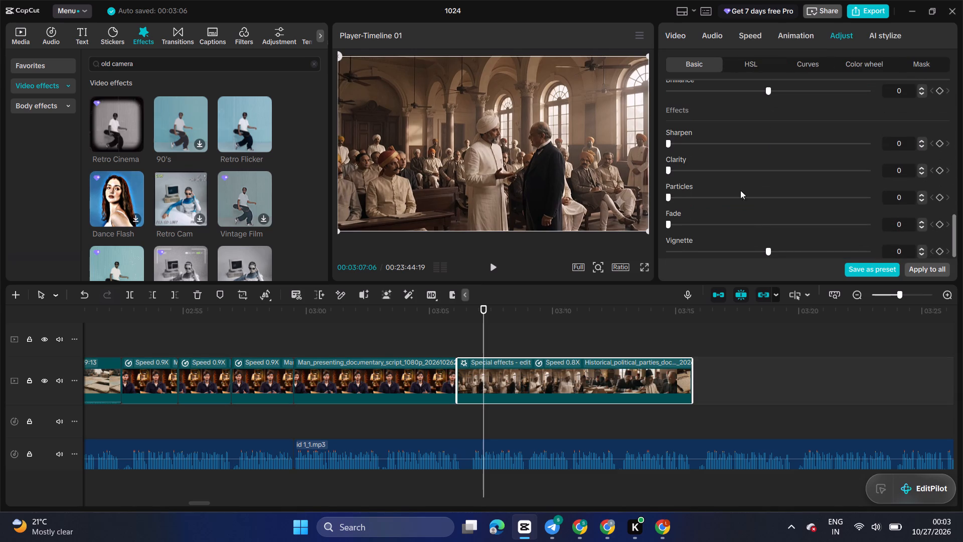
pyautogui.moveTo(770, 247); pyautogui.dragTo(788, 245)
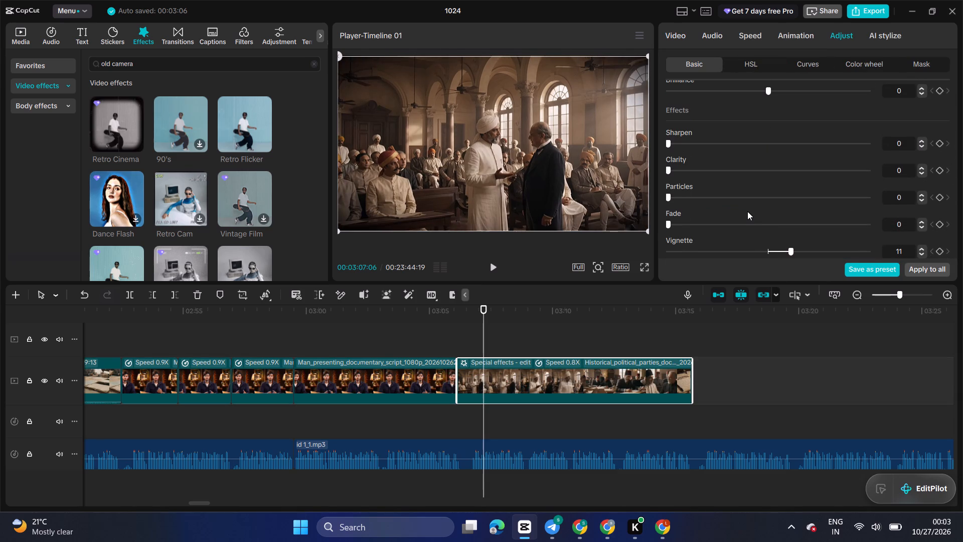
pyautogui.scroll(6, 746, 211)
pyautogui.scroll(-3, 746, 211)
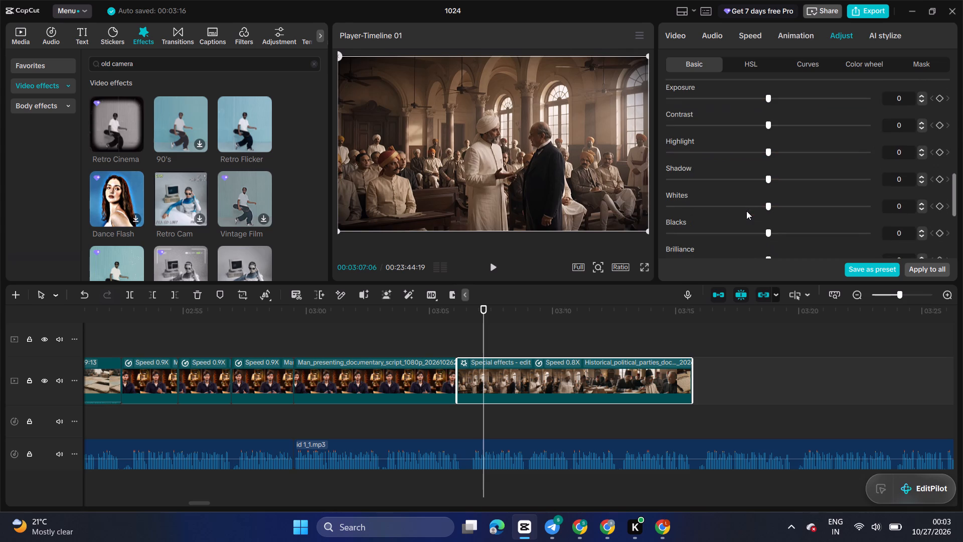
pyautogui.scroll(-1, 752, 206)
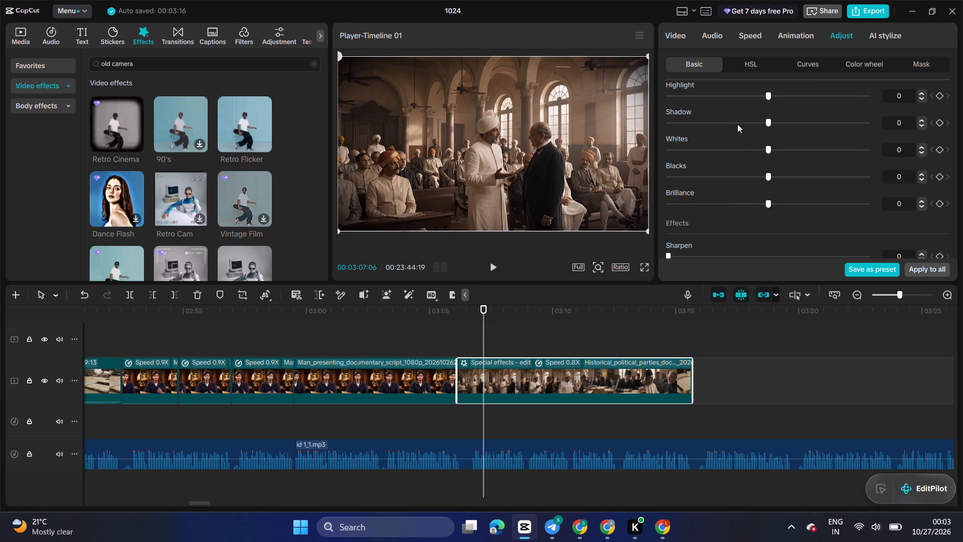
# Play through the rest of the political parties clip to review the effect and vignette with the narration.
pyautogui.click(495, 262)
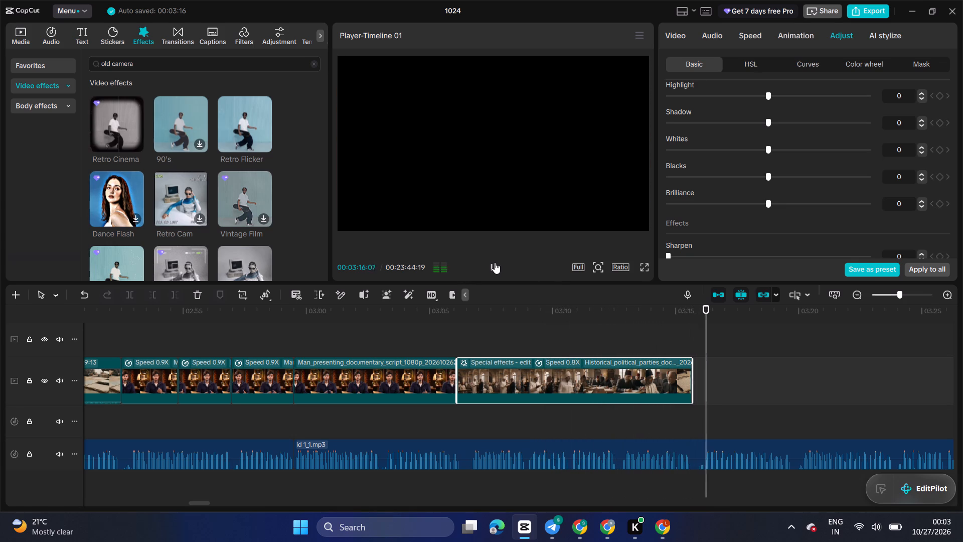
pyautogui.click(495, 262)
# Close the open Google Flow browser windows and the CapCut project 1024.
pyautogui.click(662, 532)
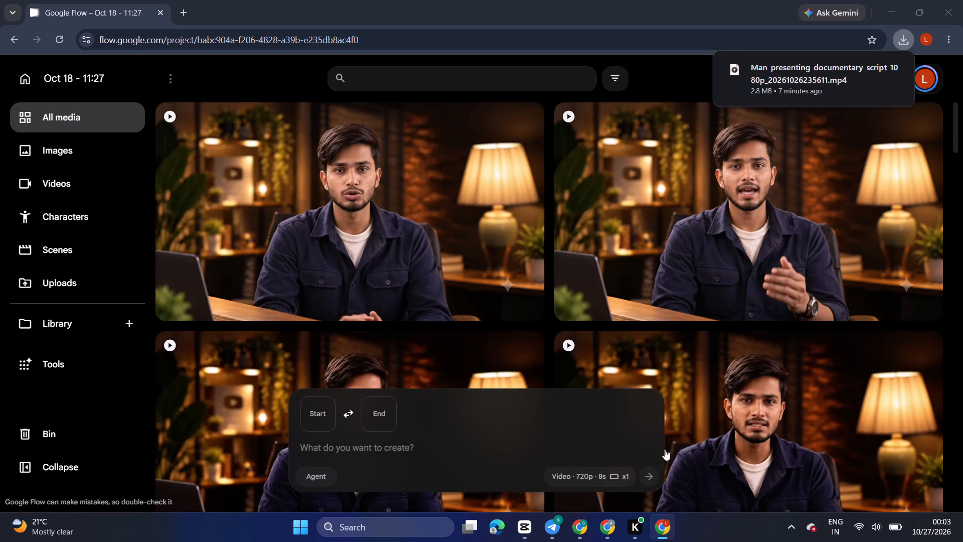
pyautogui.click(962, 0)
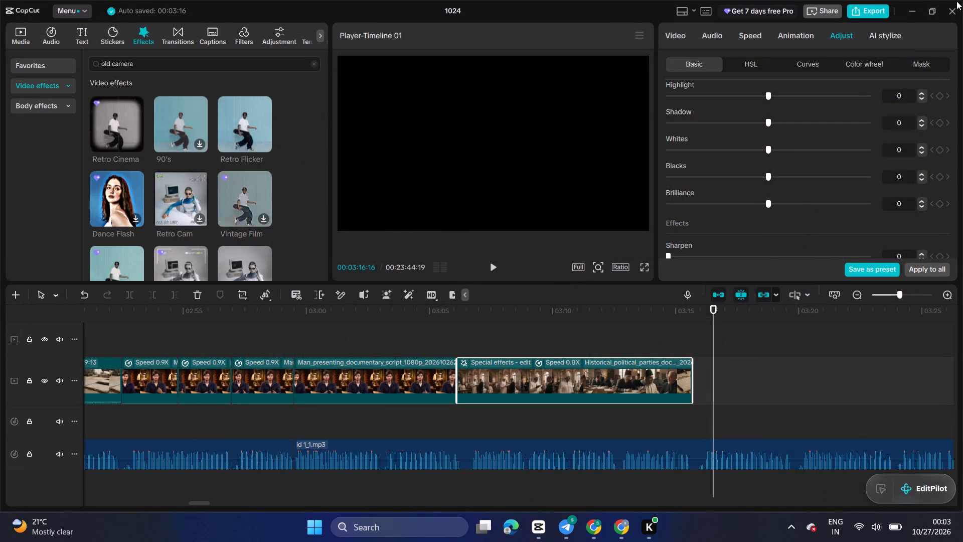
pyautogui.click(946, 6)
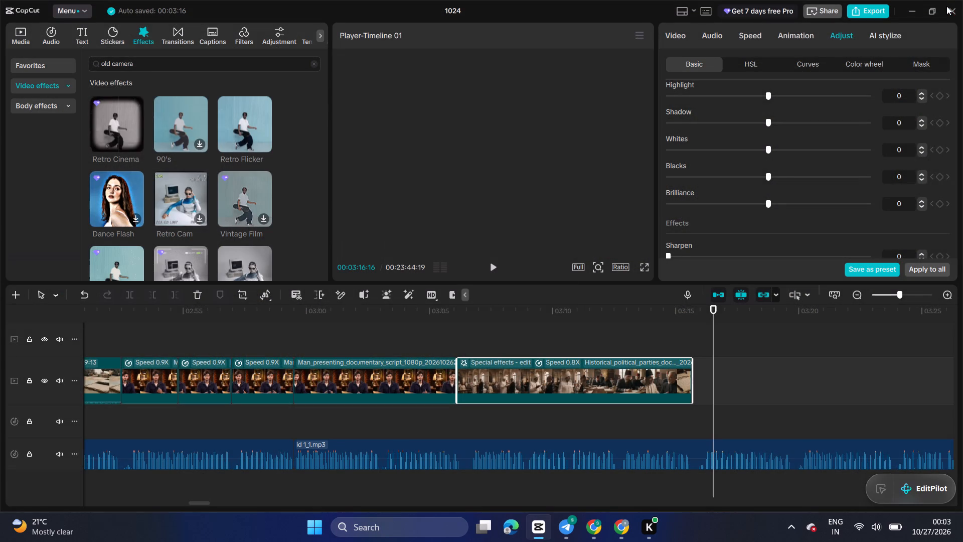
pyautogui.click(946, 6)
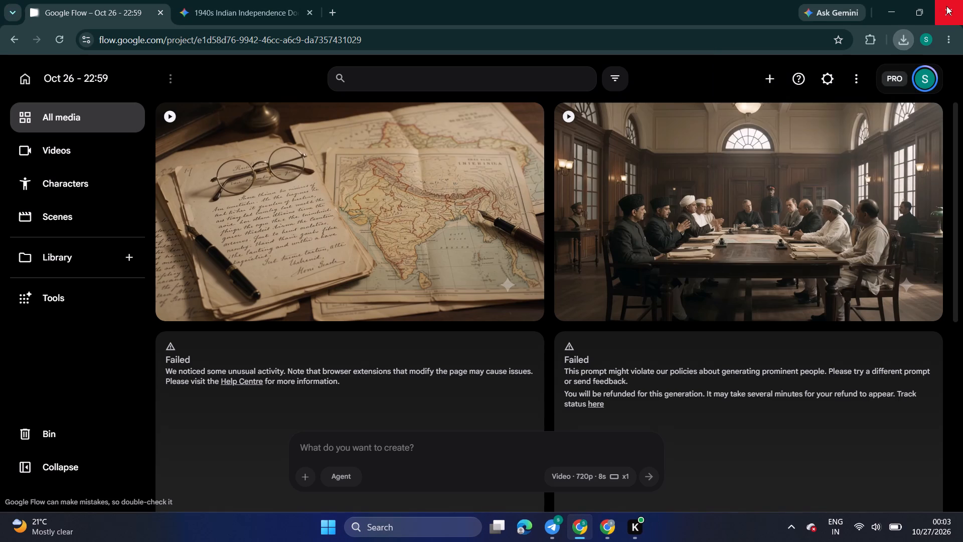